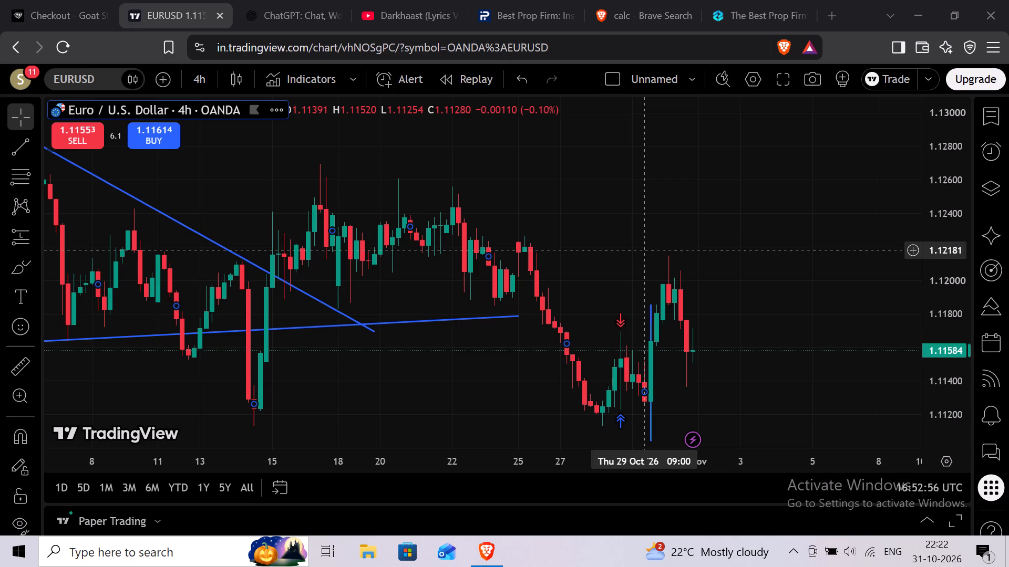
Examine the October price action around the existing trendlines and trade markers on the EURUSD 4-hour chart.
left_click_drag(551, 315, 434, 285)
scroll(441, 291, "up", 1)
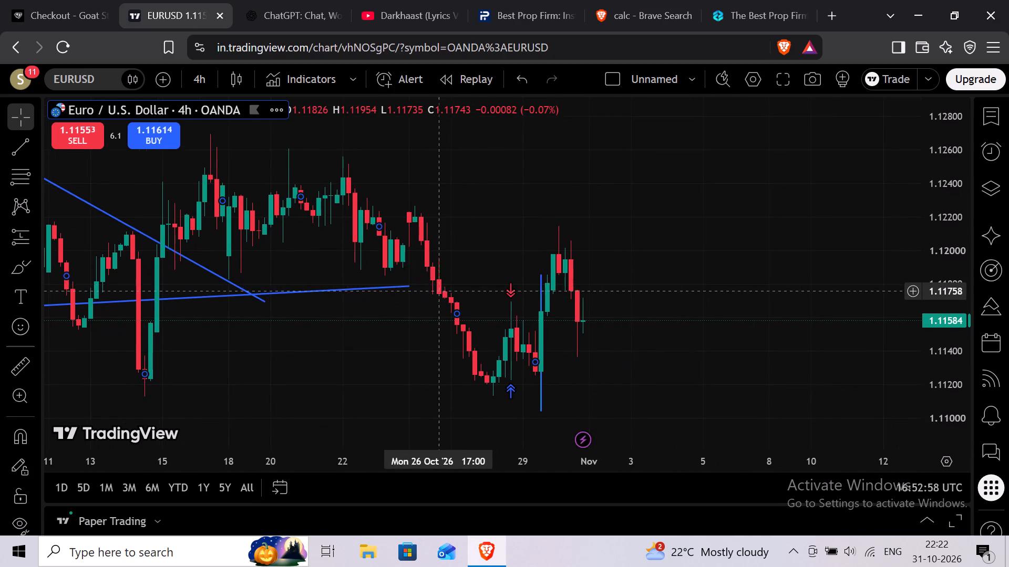
scroll(441, 291, "up", 1)
left_click_drag(420, 288, 614, 341)
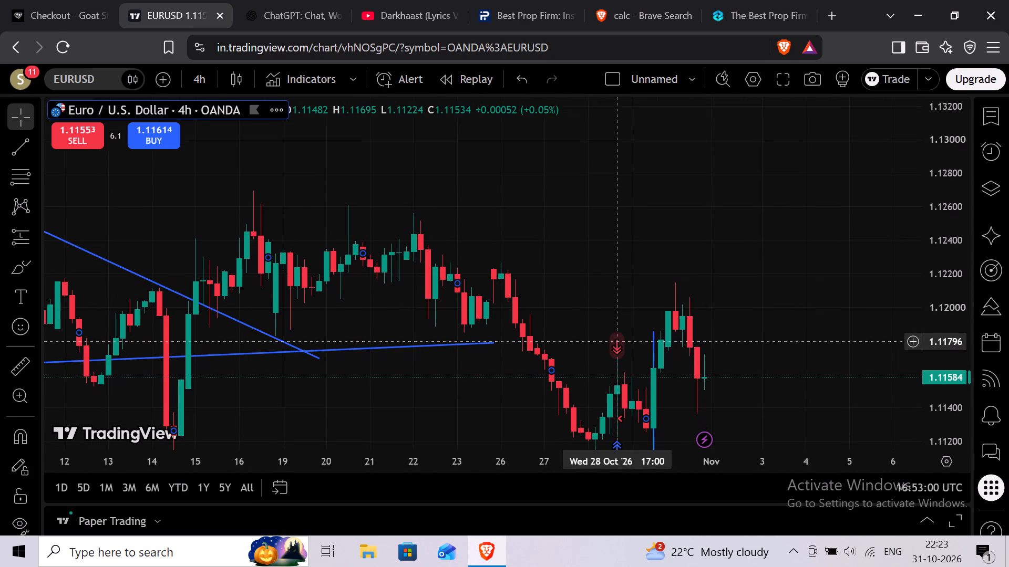
left_click_drag(614, 341, 614, 340)
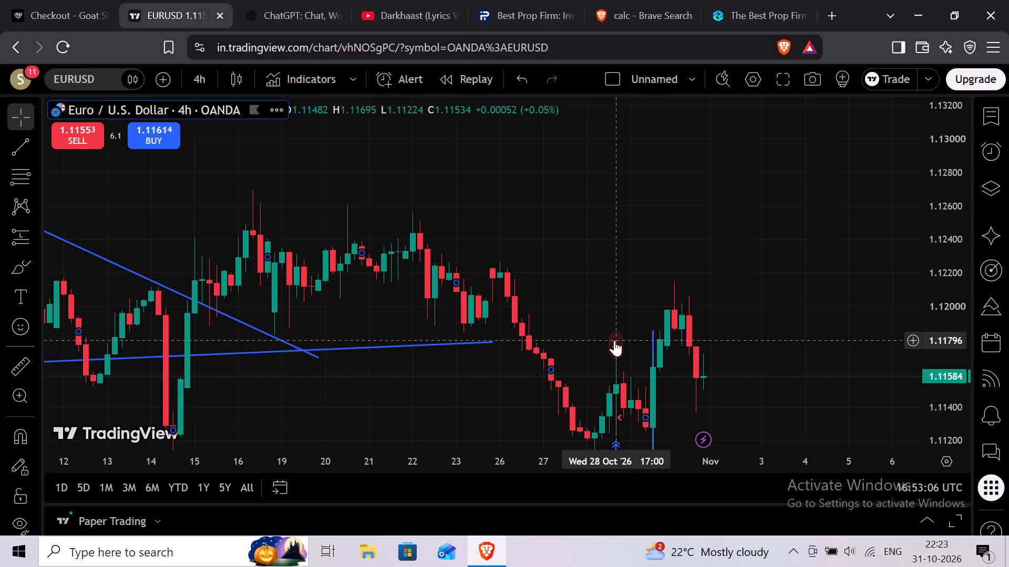
left_click_drag(565, 300, 531, 249)
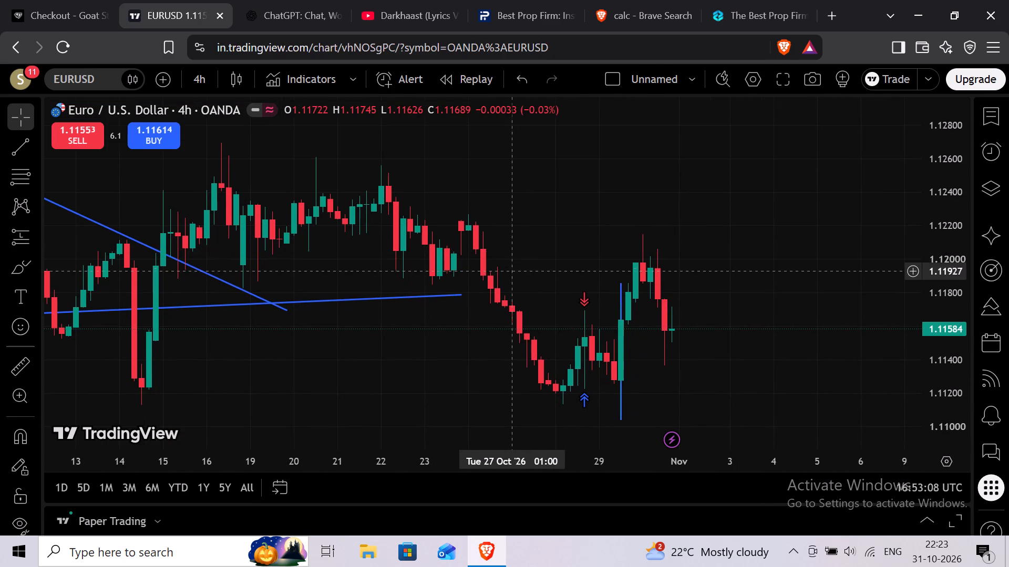
left_click_drag(510, 272, 724, 320)
left_click_drag(372, 245, 527, 222)
left_click_drag(364, 246, 560, 291)
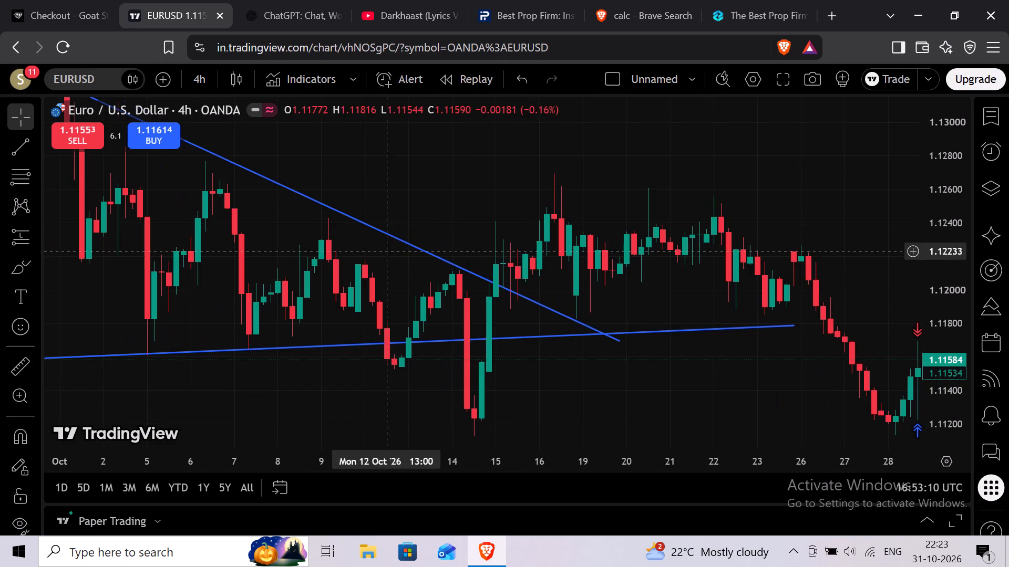
left_click_drag(560, 291, 584, 293)
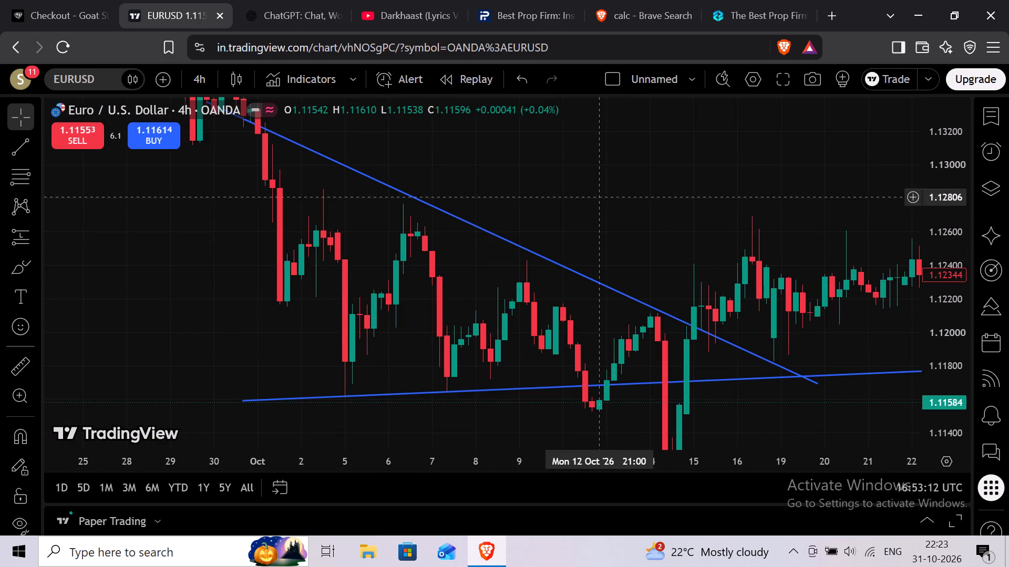
Switch the browser to full-screen view.
key("F11")
Move the late-October end of the lower October trendline down to about 1.1150 on 26 October.
left_click_drag(601, 157, 584, 153)
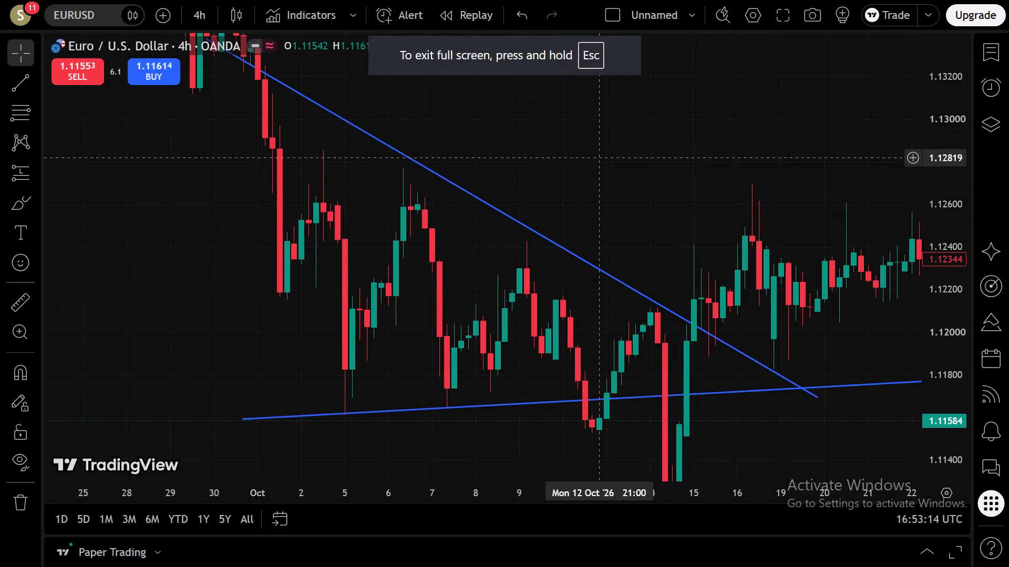
left_click_drag(584, 153, 452, 185)
scroll(469, 192, "down", 6)
scroll(961, 231, "down", 4)
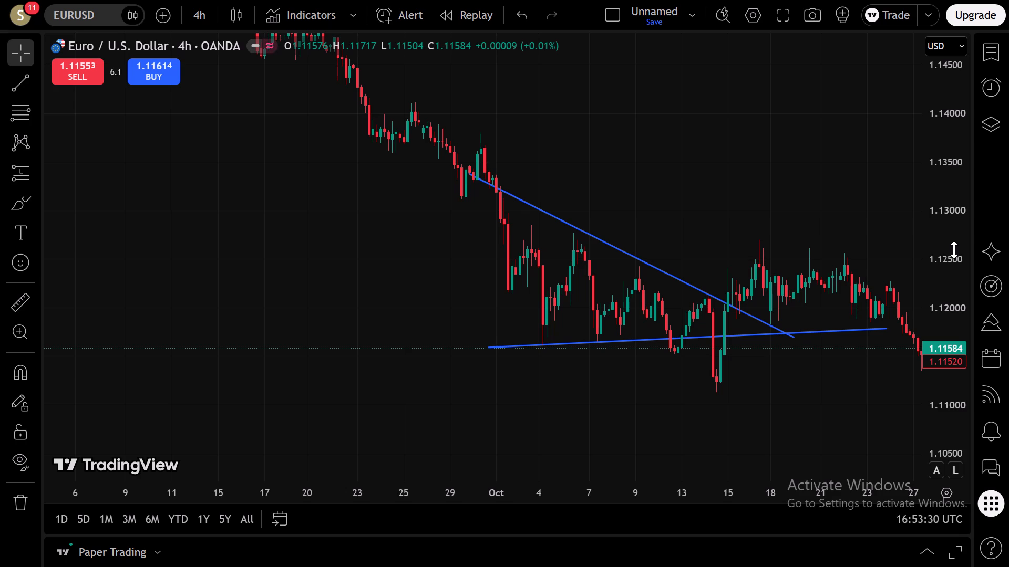
left_click_drag(836, 398, 833, 398)
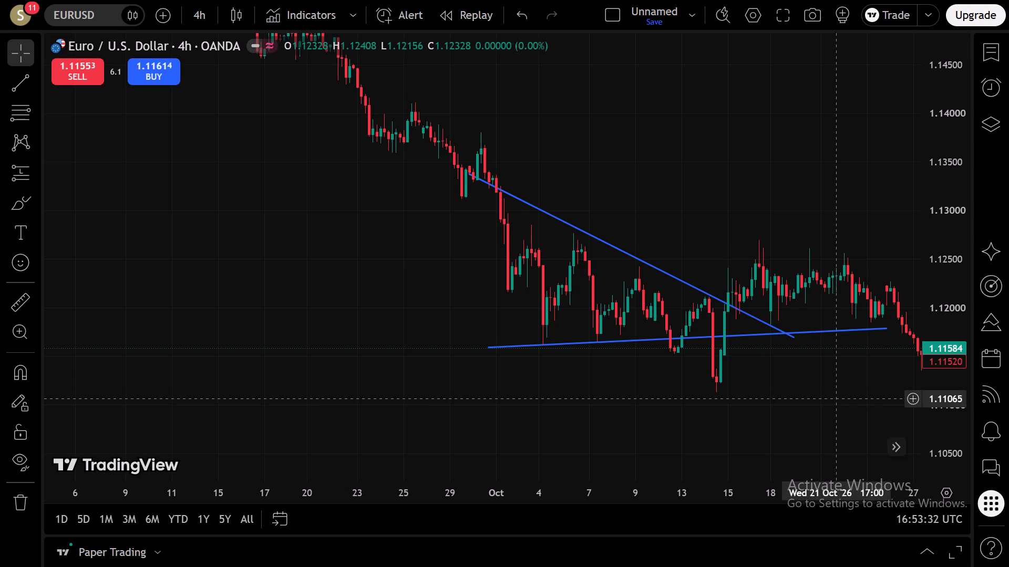
left_click_drag(833, 398, 649, 327)
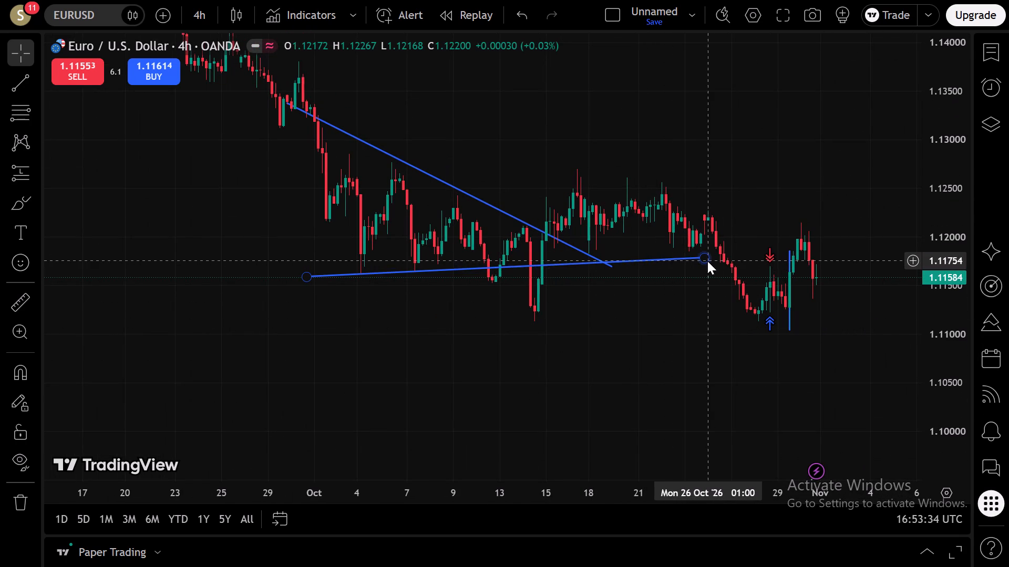
left_click_drag(706, 258, 722, 284)
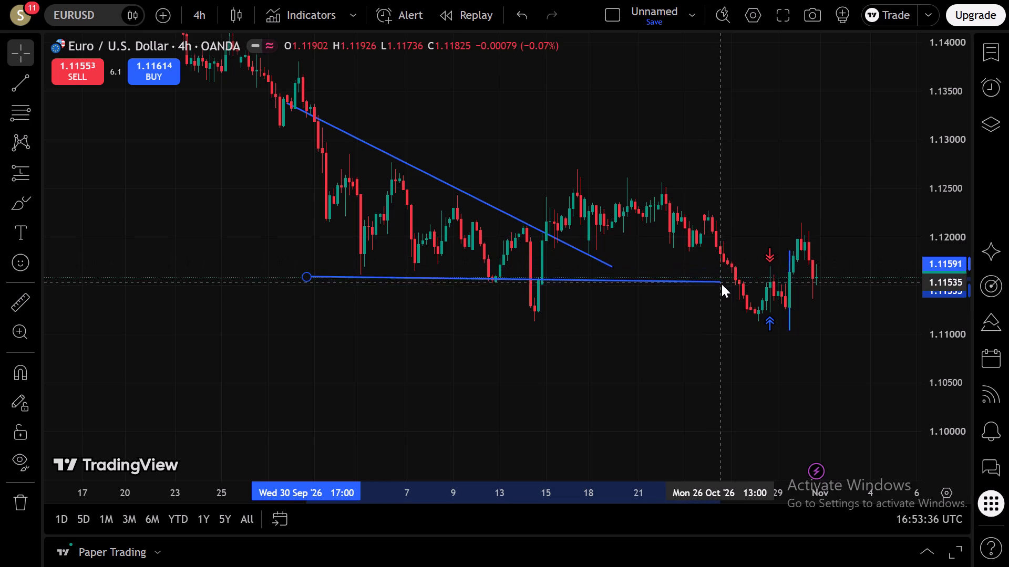
left_click_drag(722, 284, 723, 286)
Draw a rising trendline over the August highs, from about 1.1547 on 30 July to about 1.1630 on 20 August.
left_click_drag(698, 311, 642, 344)
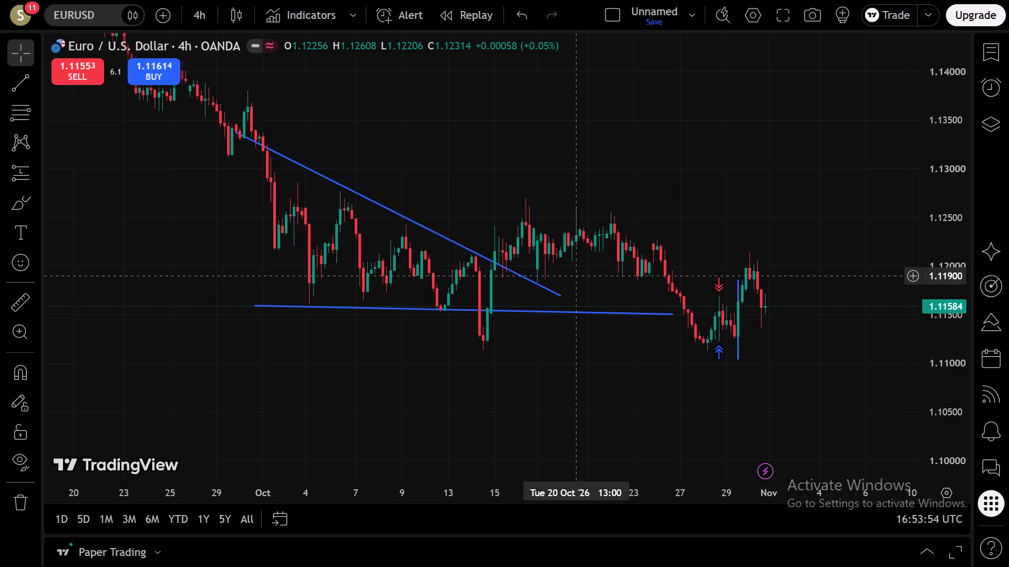
left_click_drag(333, 219, 695, 375)
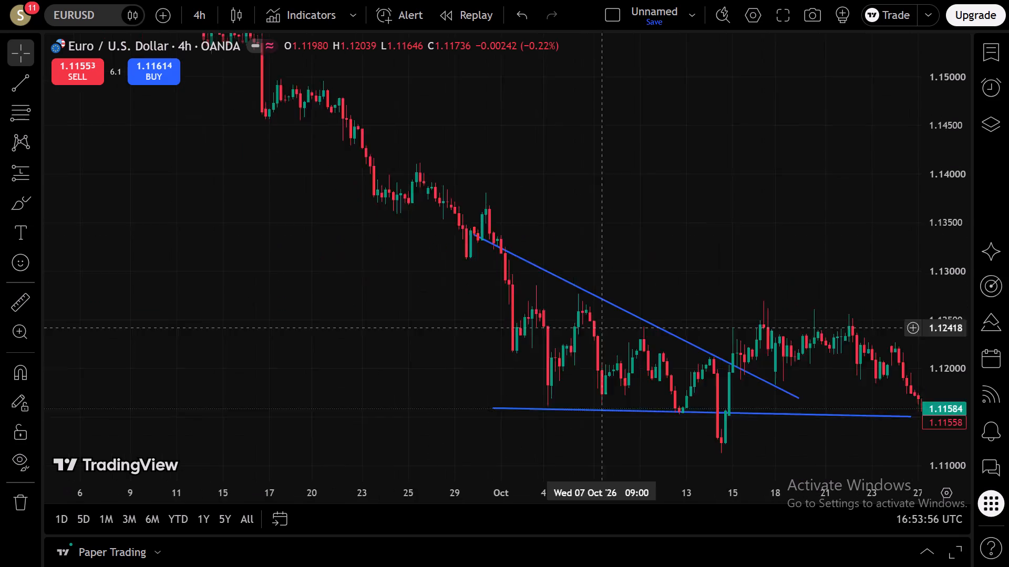
left_click_drag(695, 375, 702, 382)
left_click_drag(451, 271, 737, 384)
left_click_drag(425, 226, 724, 332)
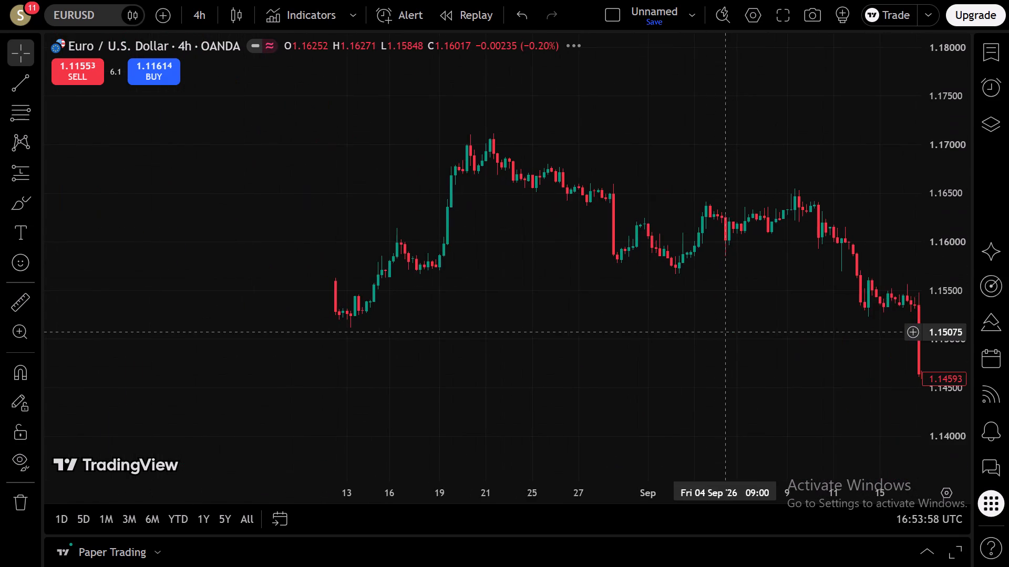
left_click_drag(363, 261, 655, 264)
left_click_drag(523, 351, 654, 235)
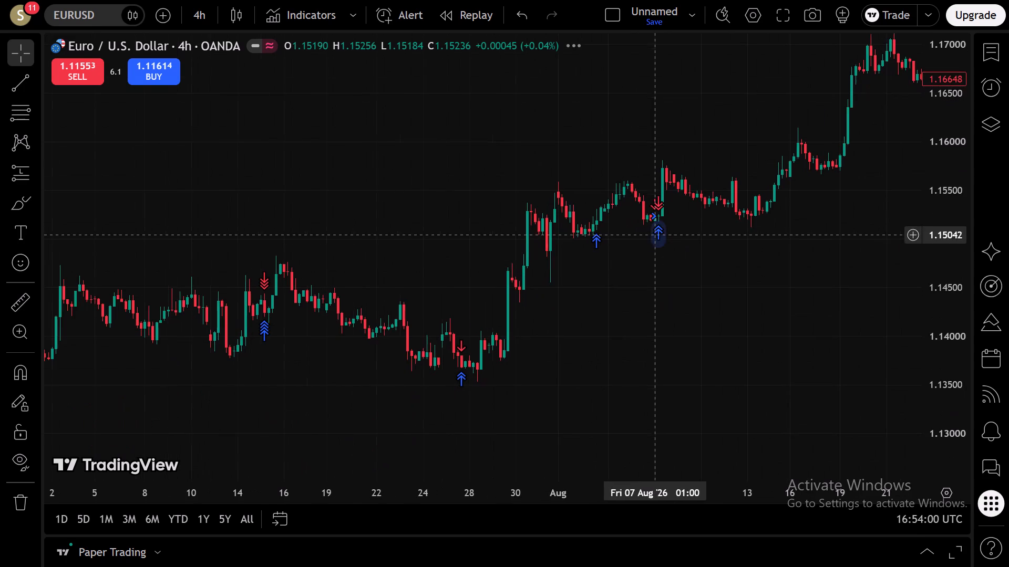
left_click_drag(663, 293, 508, 332)
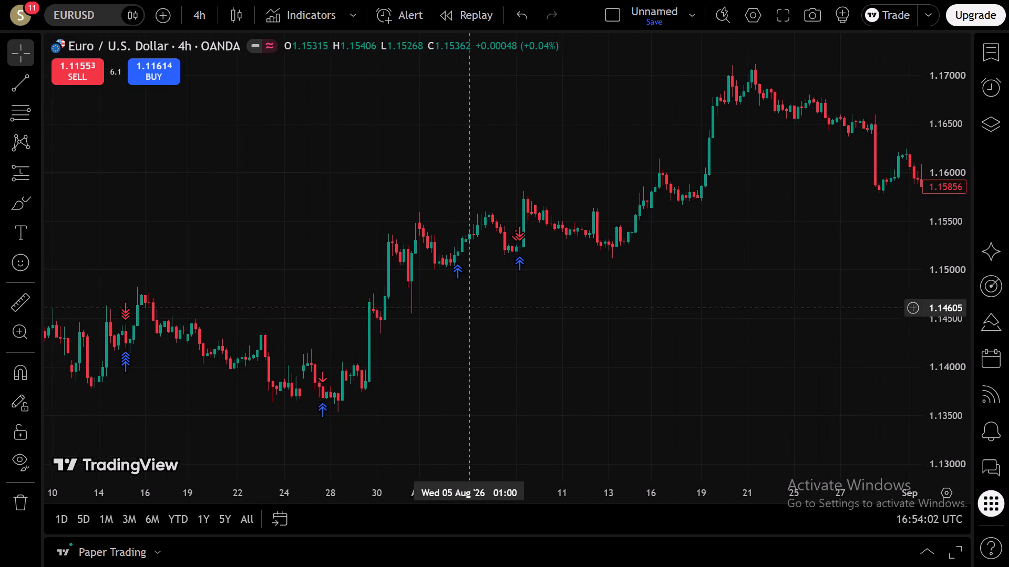
left_click(13, 90)
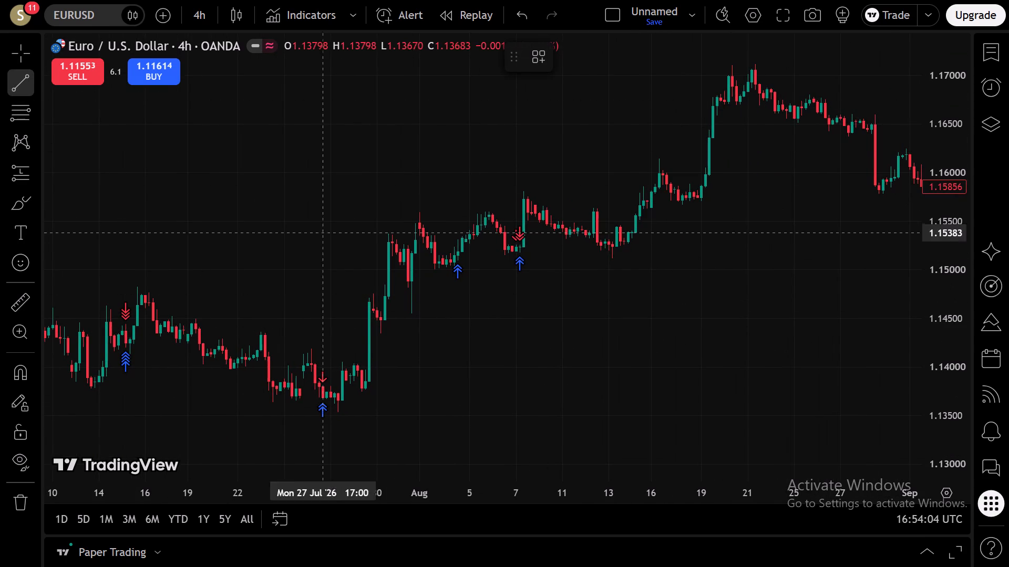
left_click(381, 198)
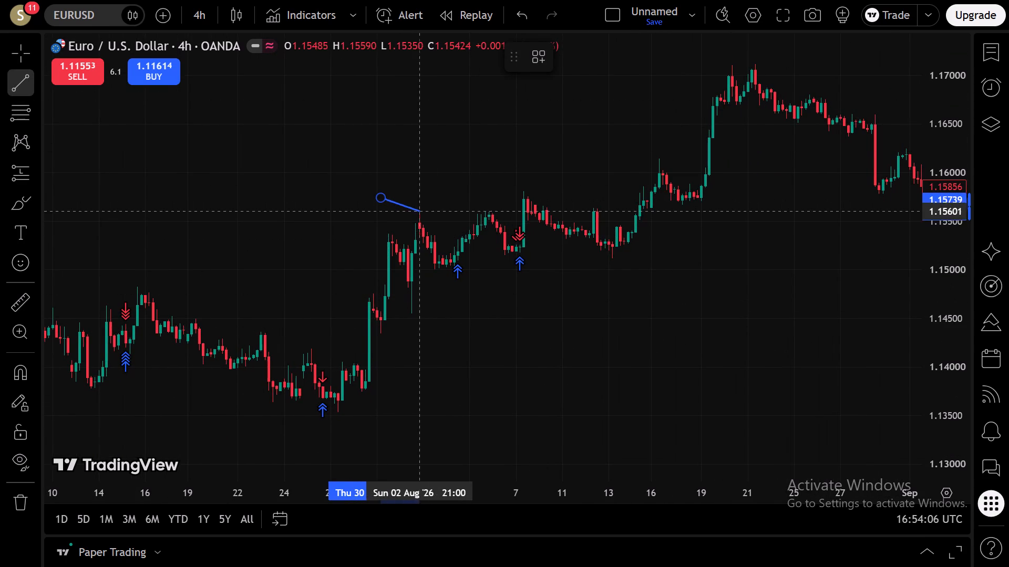
left_click(736, 143)
left_click_drag(376, 198, 380, 209)
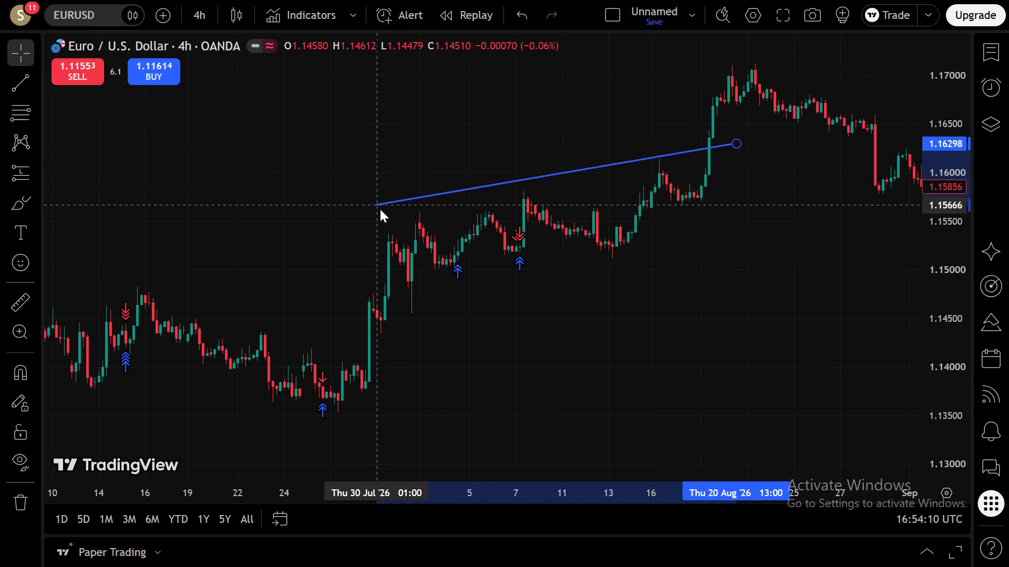
left_click_drag(380, 209, 380, 224)
Draw a rising trendline under the August lows, from about 1.1447 on 30 July to about 1.1574 on 26 August.
left_click(12, 89)
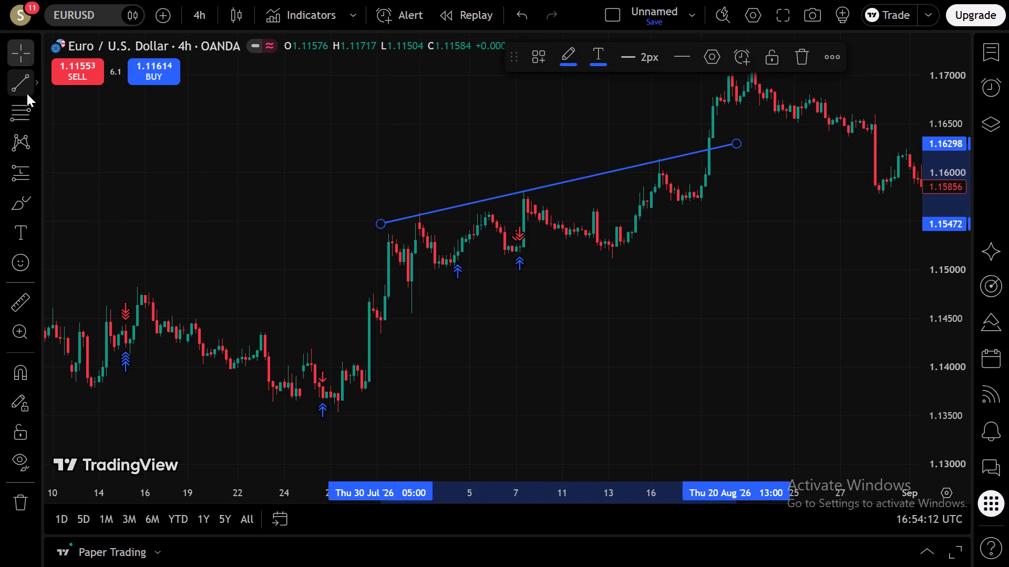
left_click_drag(383, 340, 392, 335)
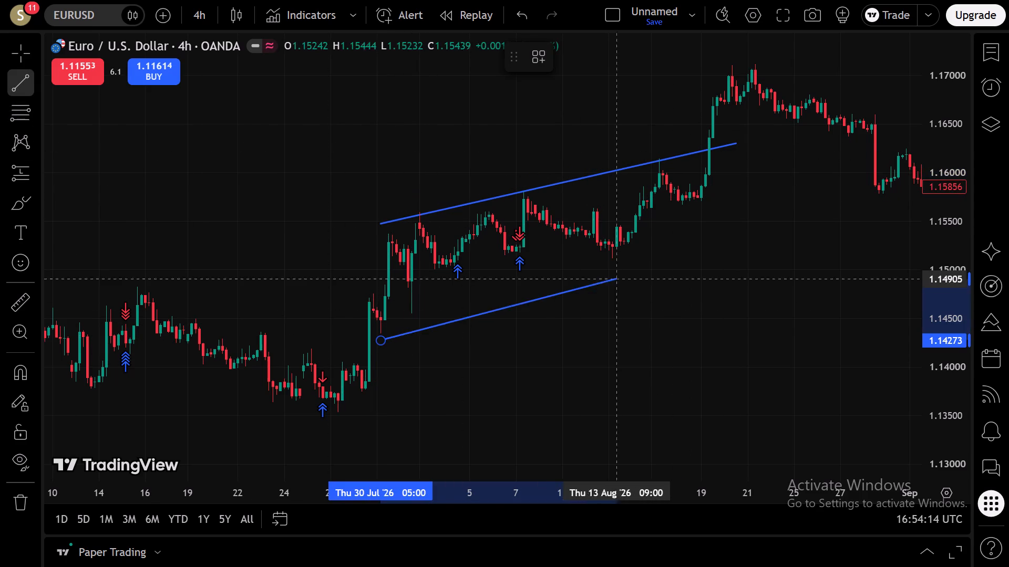
left_click(831, 183)
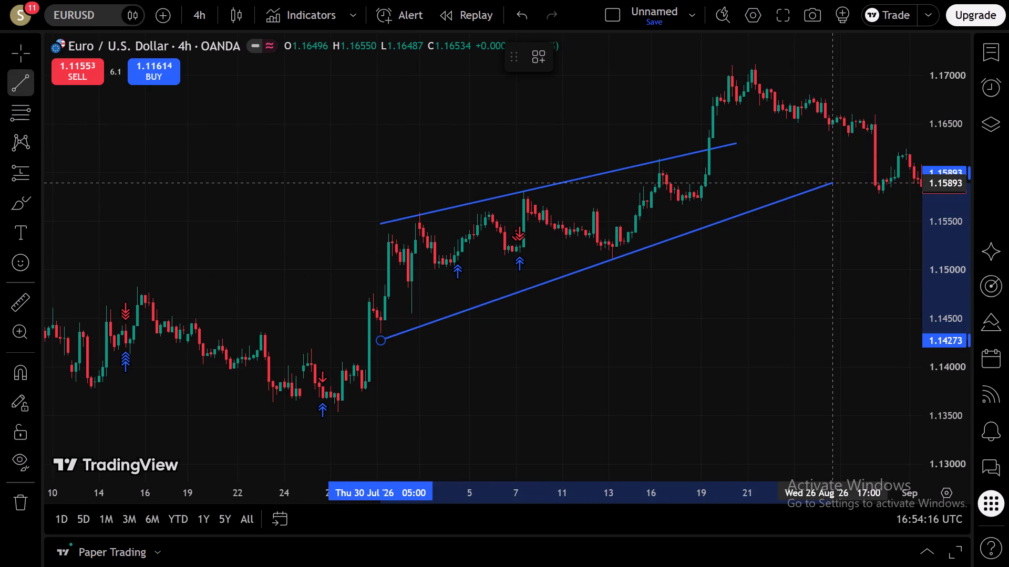
left_click_drag(378, 344, 382, 340)
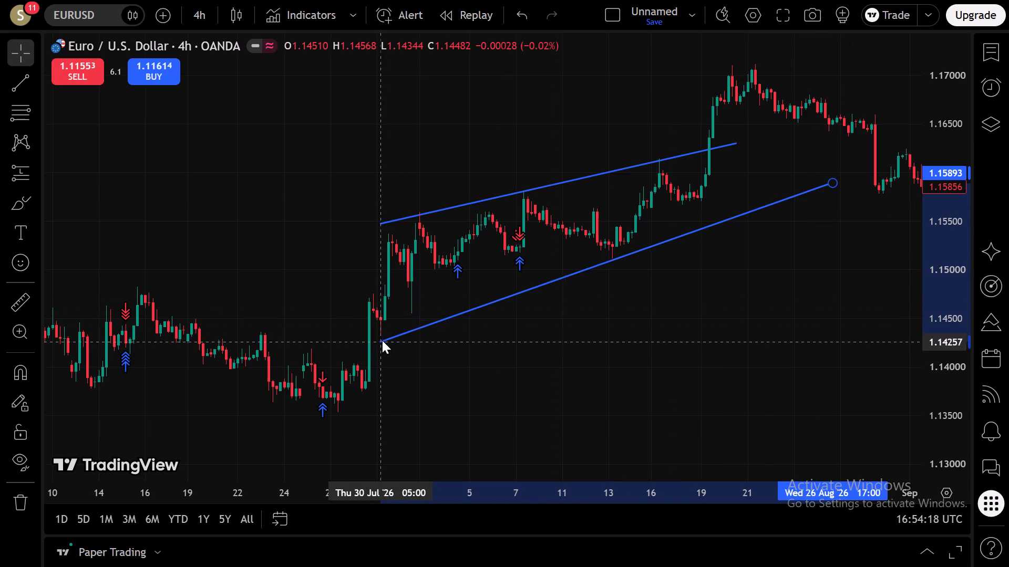
left_click_drag(382, 340, 386, 322)
left_click_drag(584, 336, 441, 350)
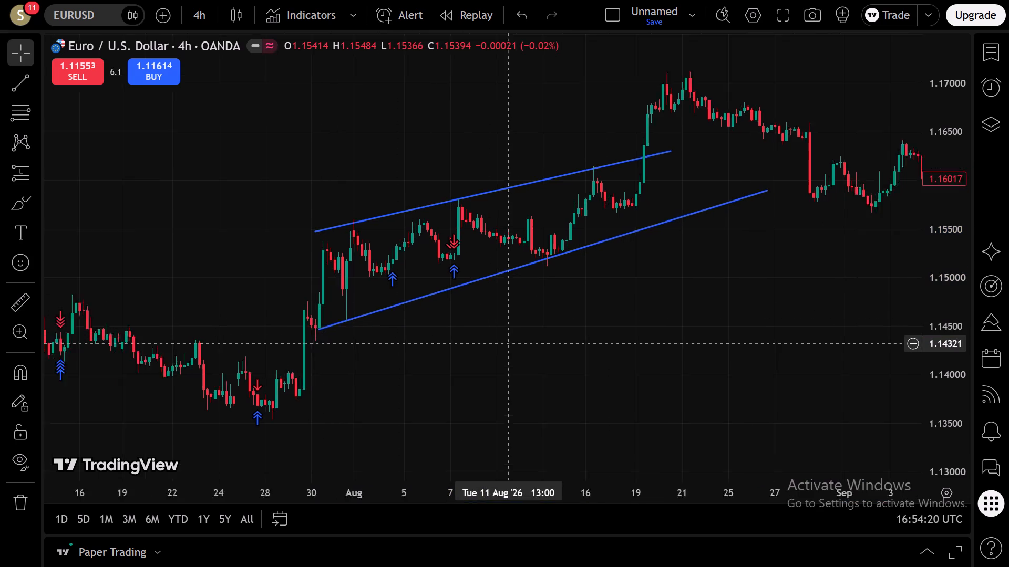
left_click_drag(441, 350, 345, 360)
left_click_drag(602, 207, 603, 208)
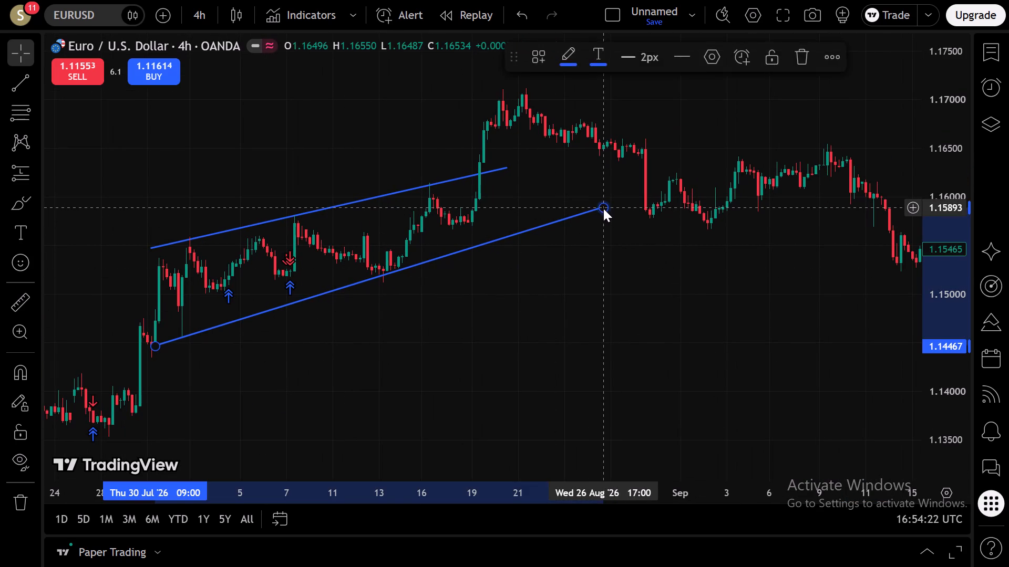
left_click_drag(603, 208, 608, 222)
Extend the upper August trendline to about 1.1710 on 9 September.
left_click_drag(614, 259, 383, 357)
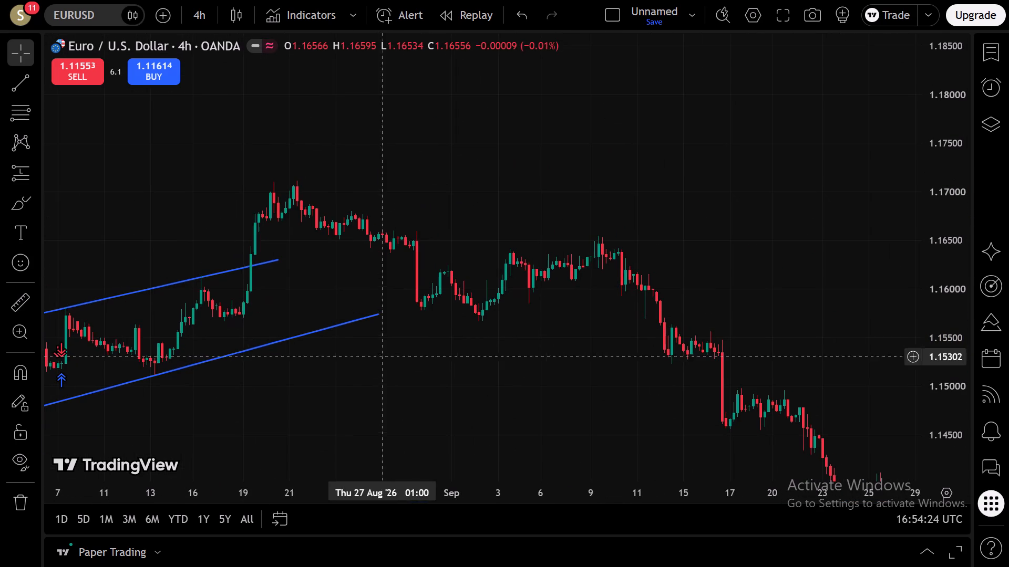
left_click_drag(276, 261, 376, 258)
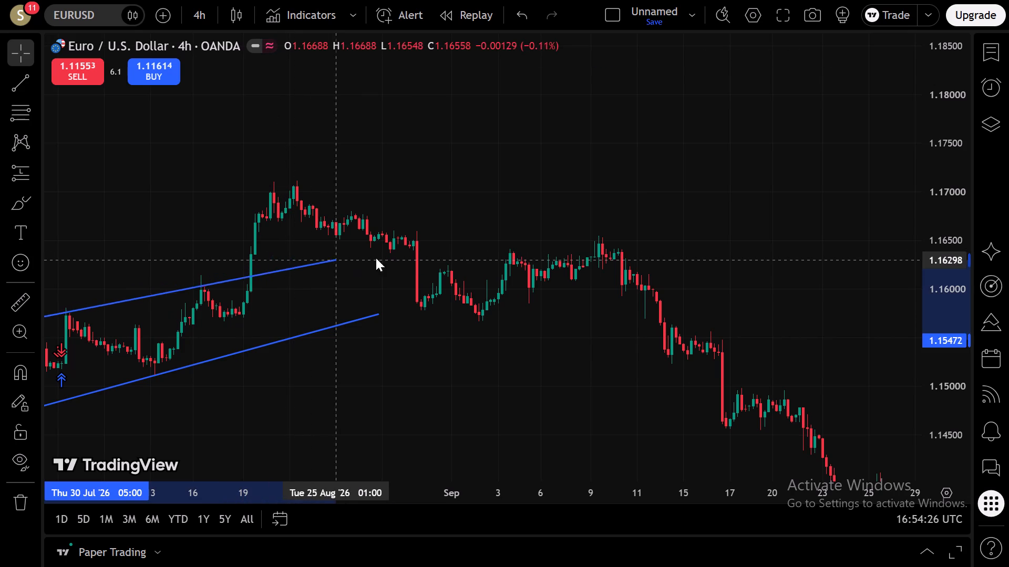
left_click_drag(376, 258, 598, 182)
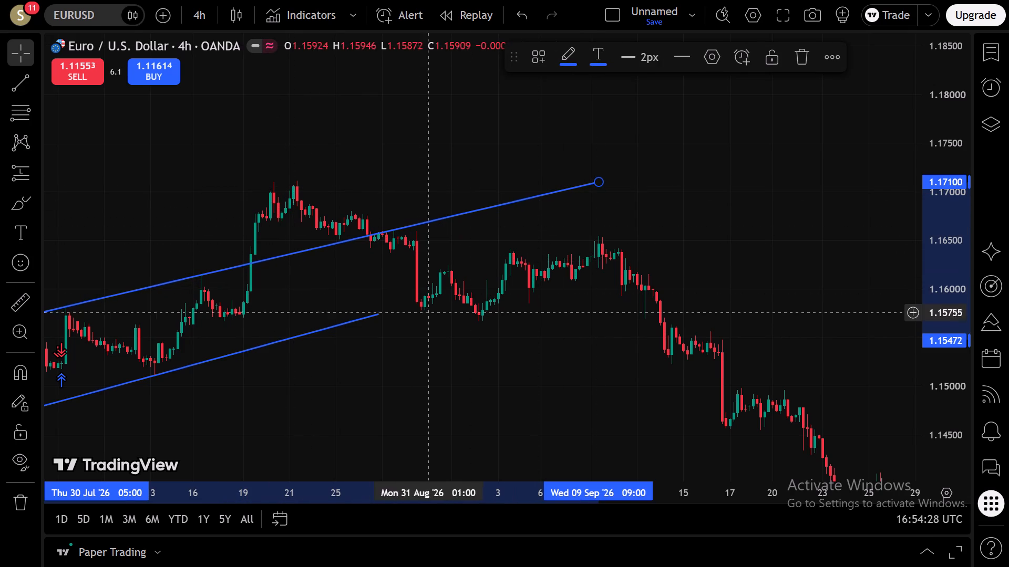
Extend the lower August trendline to about 1.1677 on 17 September.
left_click_drag(373, 314, 646, 218)
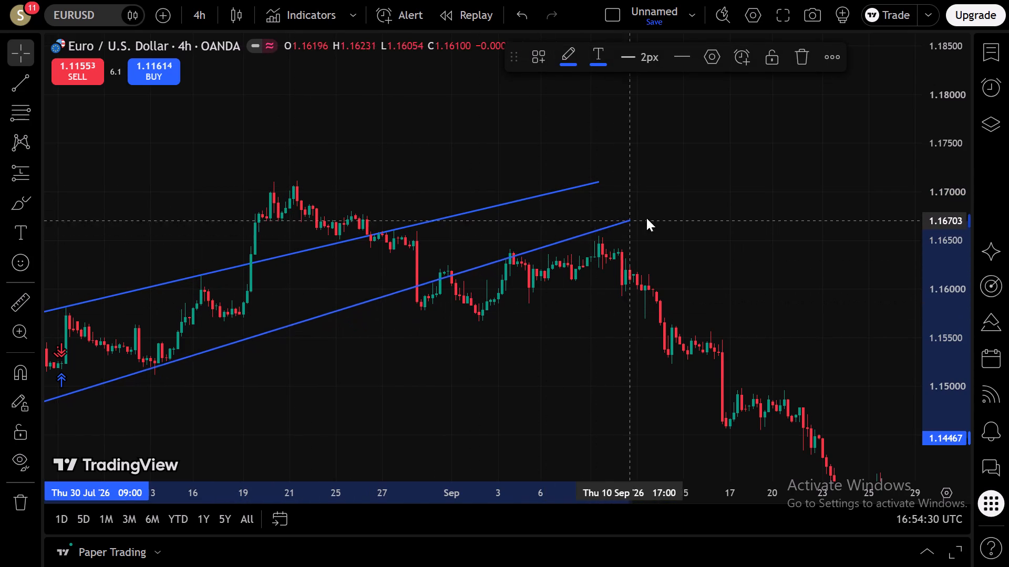
left_click_drag(646, 218, 722, 206)
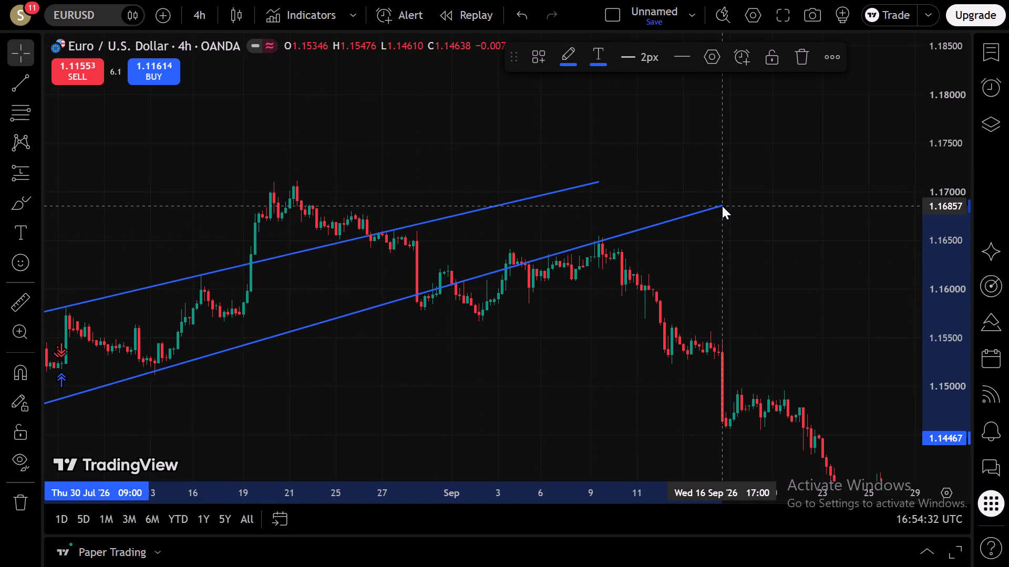
left_click_drag(722, 206, 733, 214)
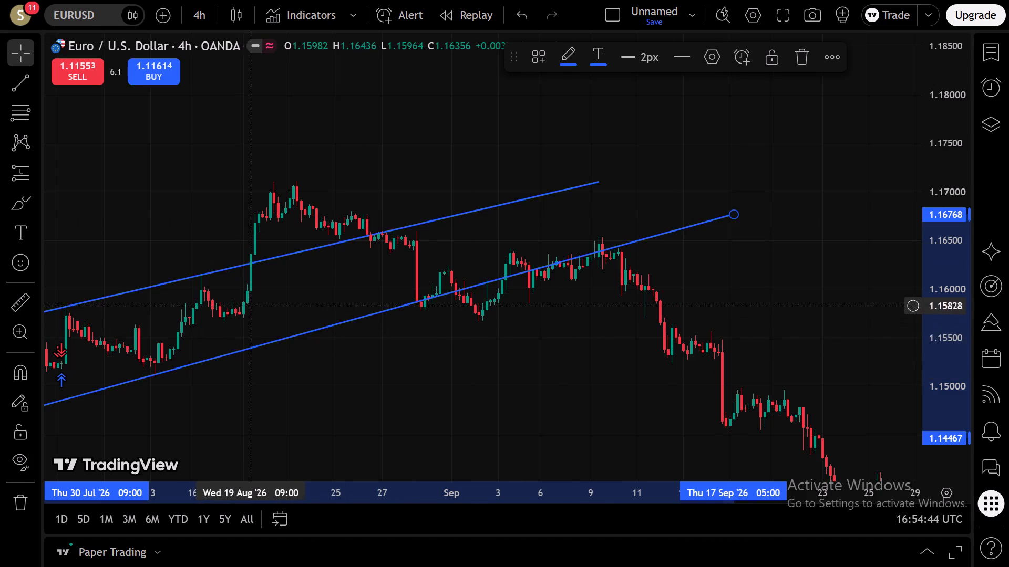
Place a long position at the August breakout above the upper trendline, with the entry at about 1.1653.
left_click_drag(261, 301, 382, 289)
scroll(385, 289, "down", 2)
left_click_drag(506, 298, 475, 297)
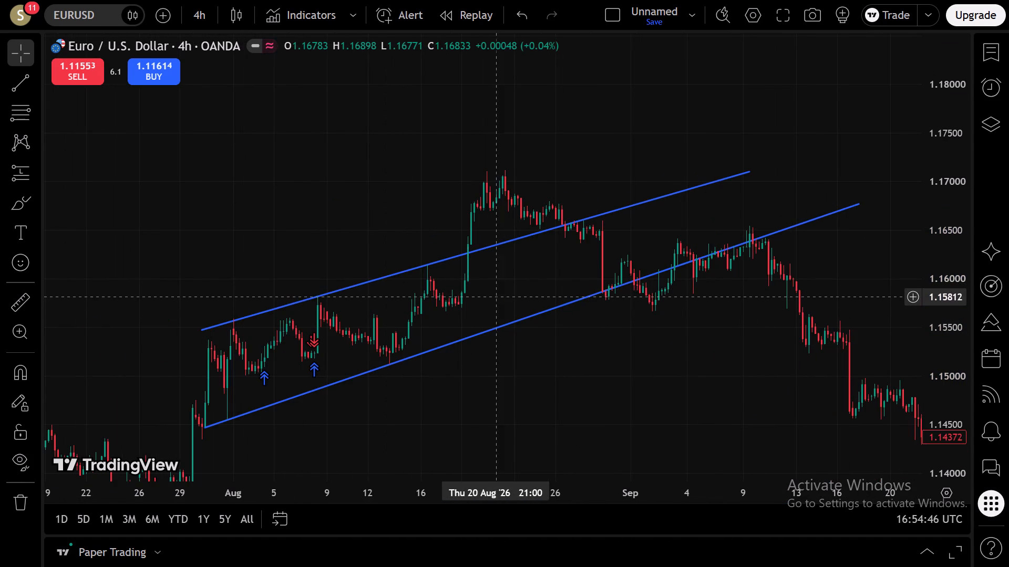
left_click_drag(475, 297, 448, 297)
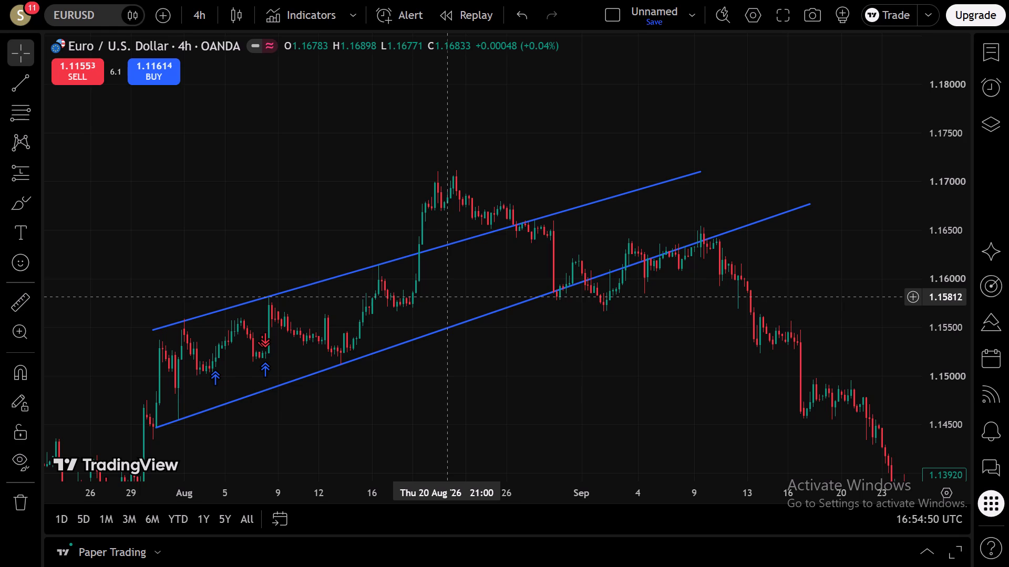
left_click(18, 170)
left_click(424, 228)
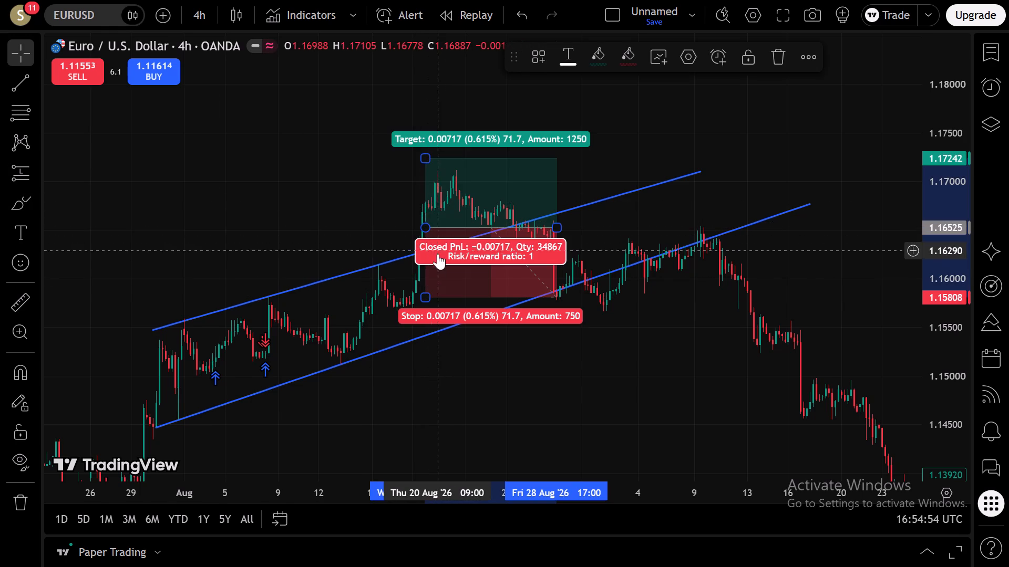
left_click_drag(427, 304, 435, 278)
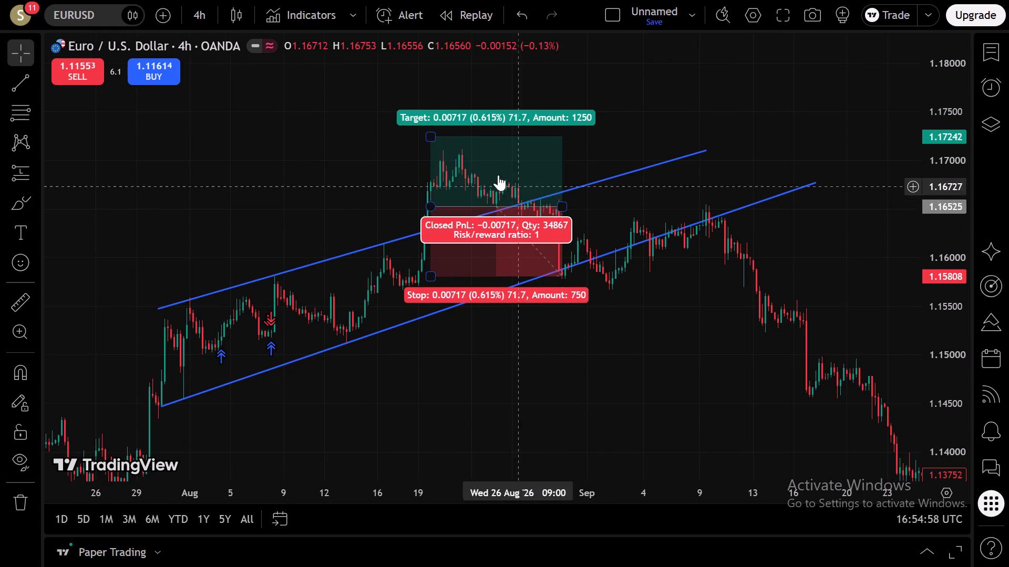
Adjust the August long position to an entry of about 1.1655, a stop of about 1.1633 and a target of about 1.1707.
left_click(435, 142)
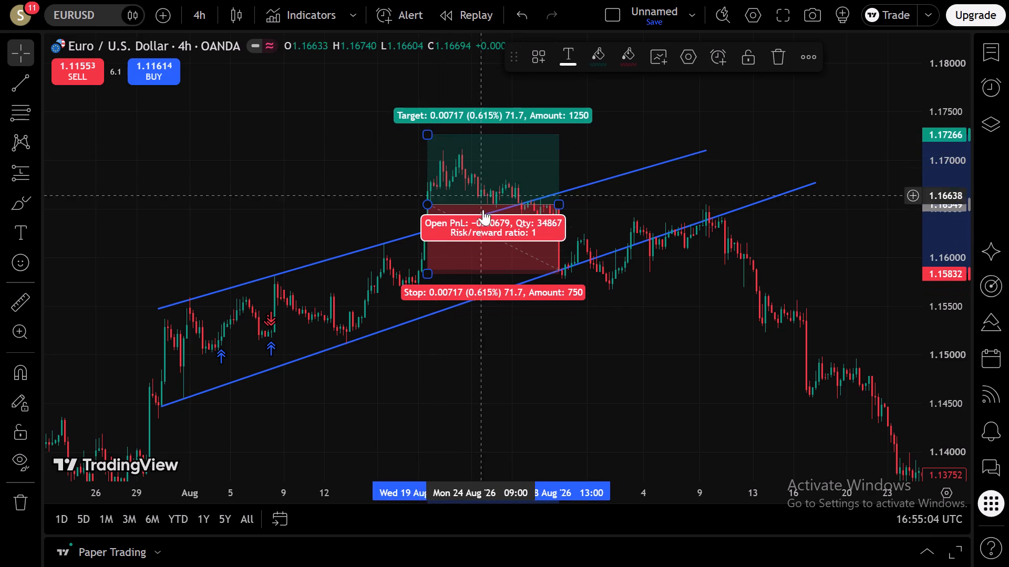
left_click_drag(431, 270, 440, 237)
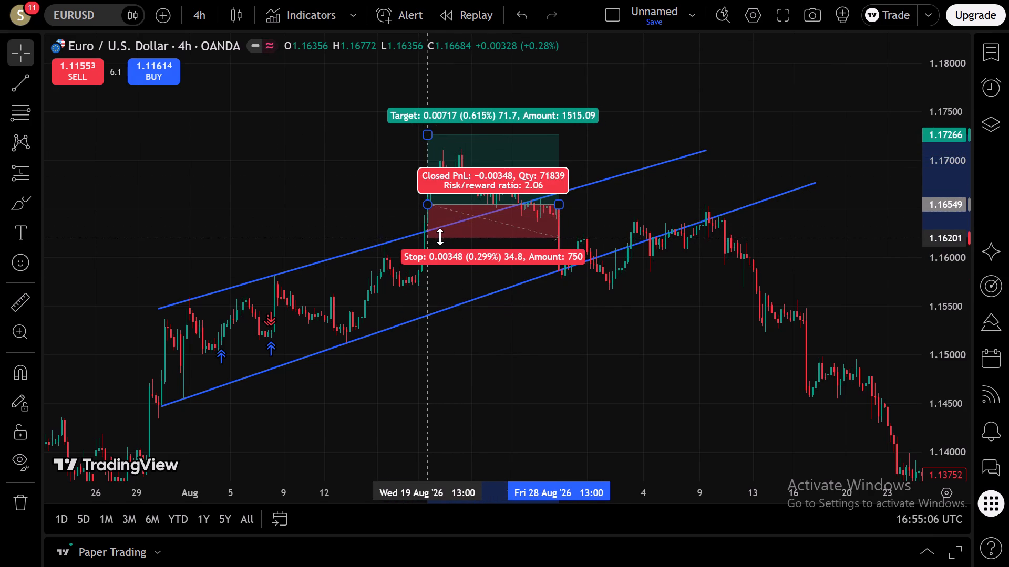
left_click_drag(440, 237, 443, 226)
left_click_drag(427, 138, 428, 154)
Shorten the long position so that it ends on 21 August at 05:00.
left_click_drag(386, 162, 311, 164)
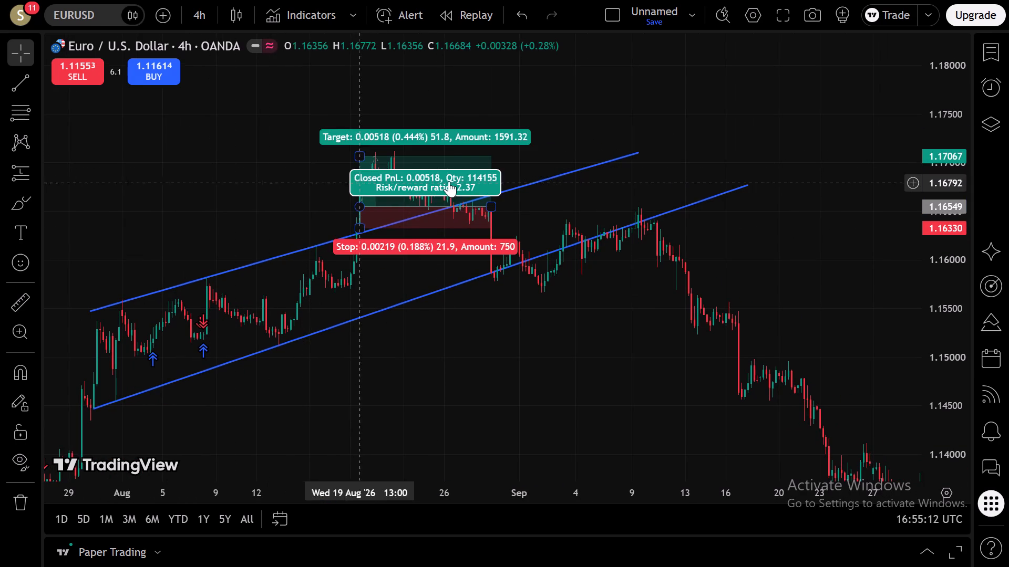
left_click(489, 198)
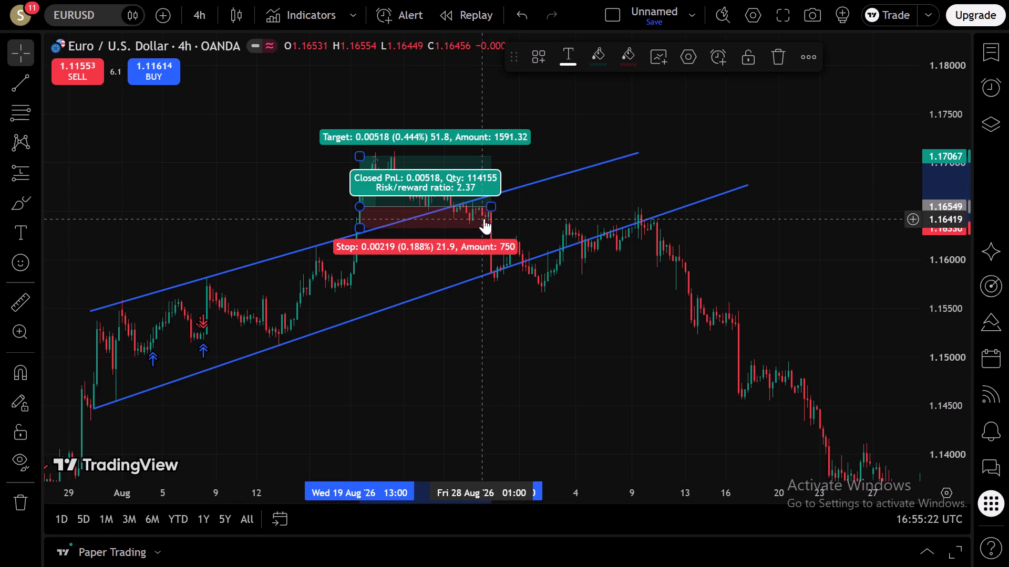
left_click(513, 208)
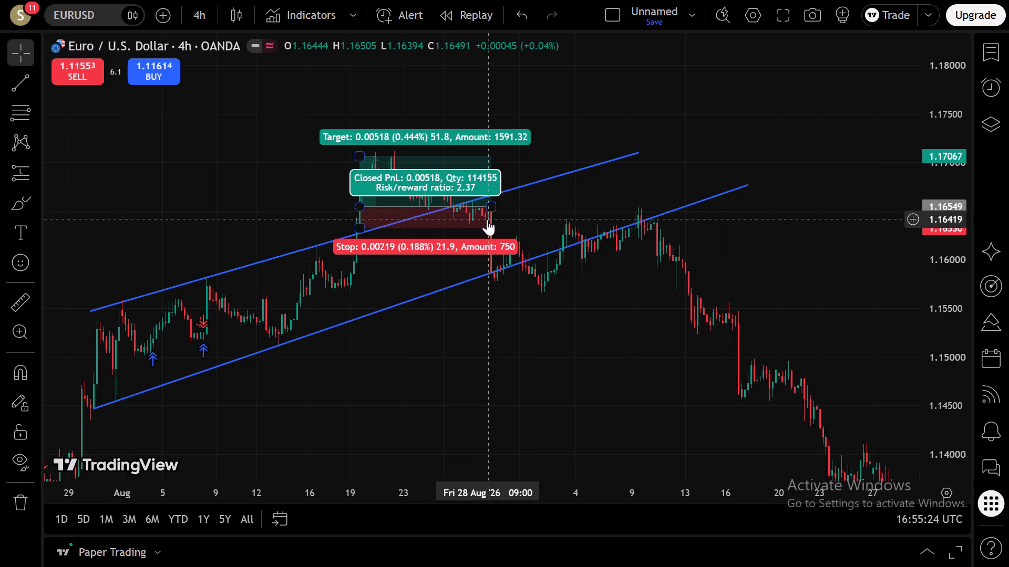
left_click_drag(492, 209, 485, 209)
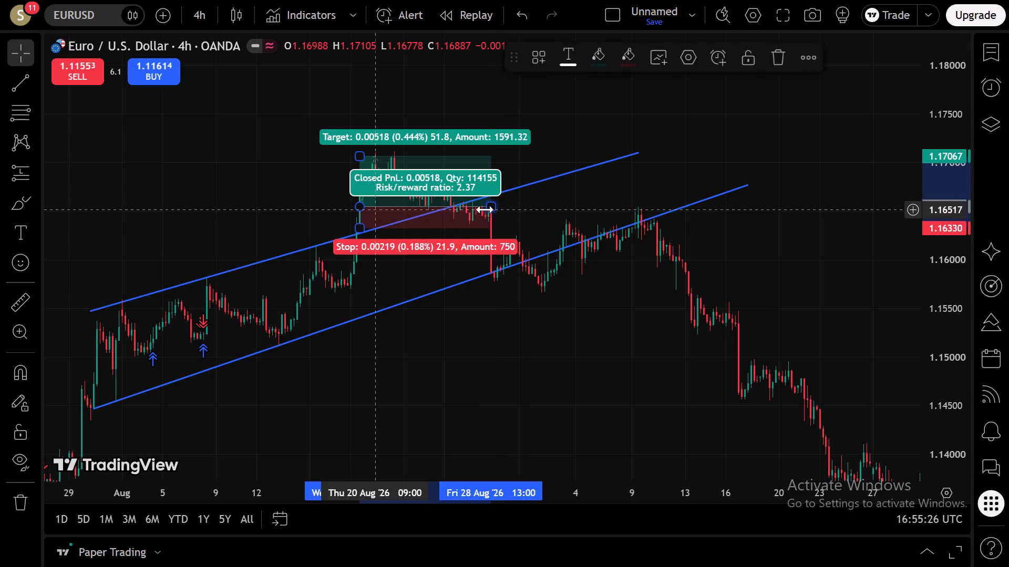
left_click_drag(485, 209, 392, 206)
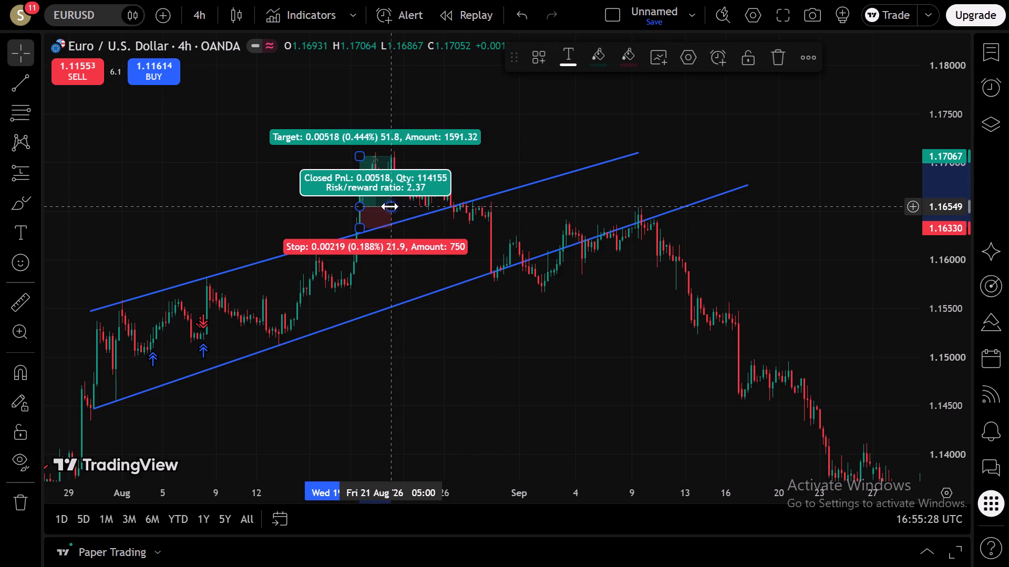
left_click(409, 380)
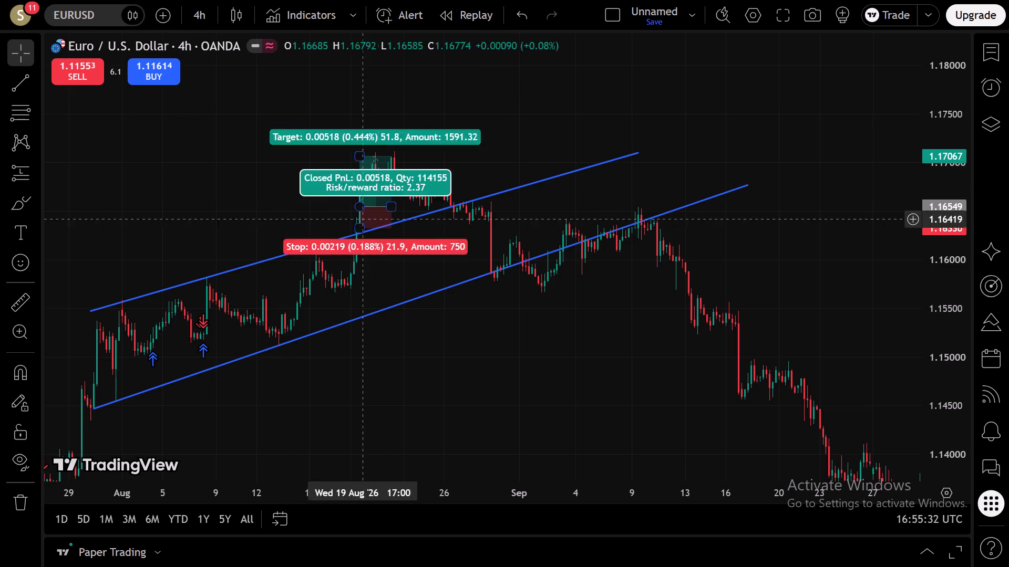
Lock the long position drawing.
right_click(385, 207)
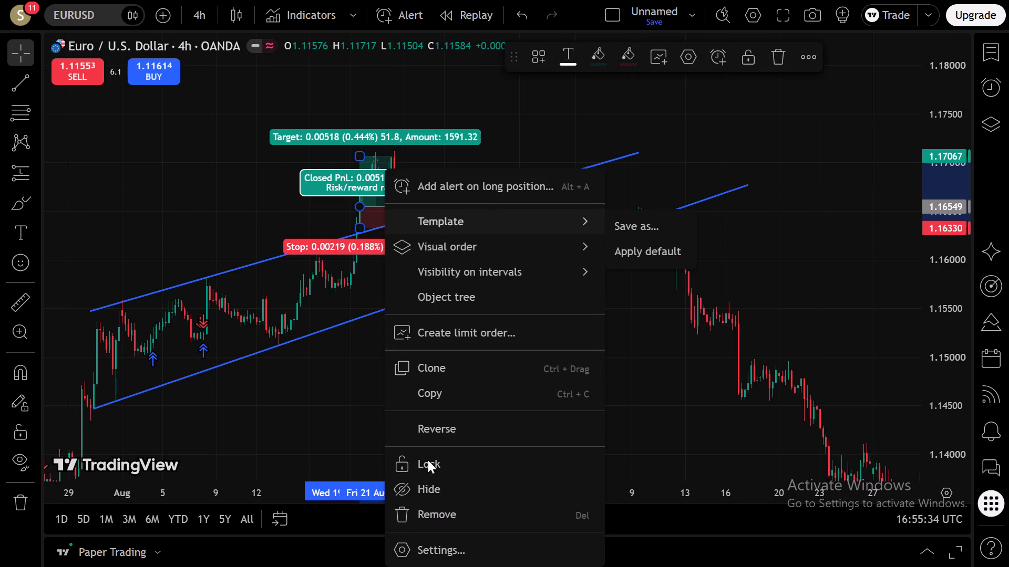
left_click(427, 476)
Switch the chart interval to 15 minutes.
left_click(193, 11)
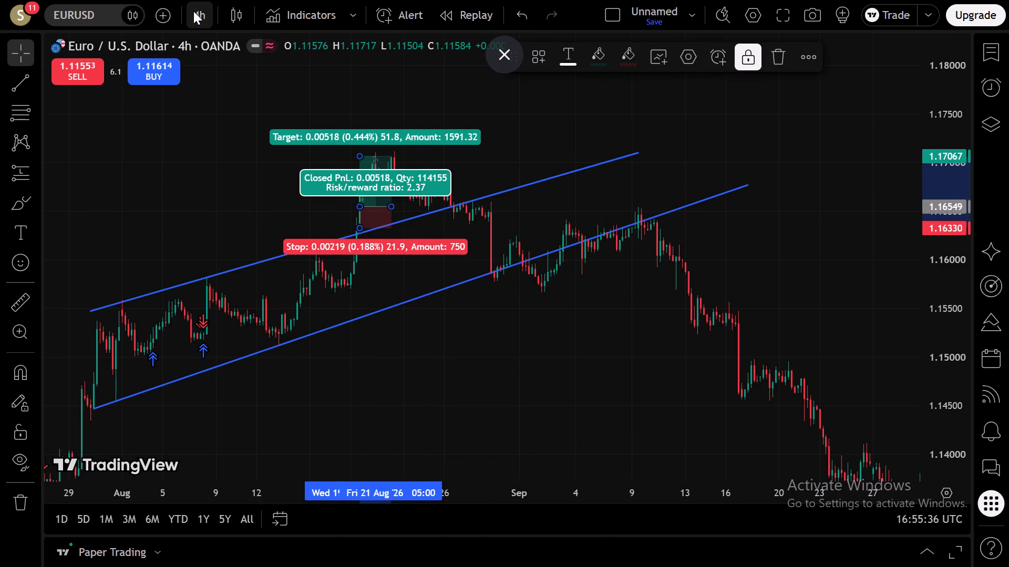
left_click(239, 500)
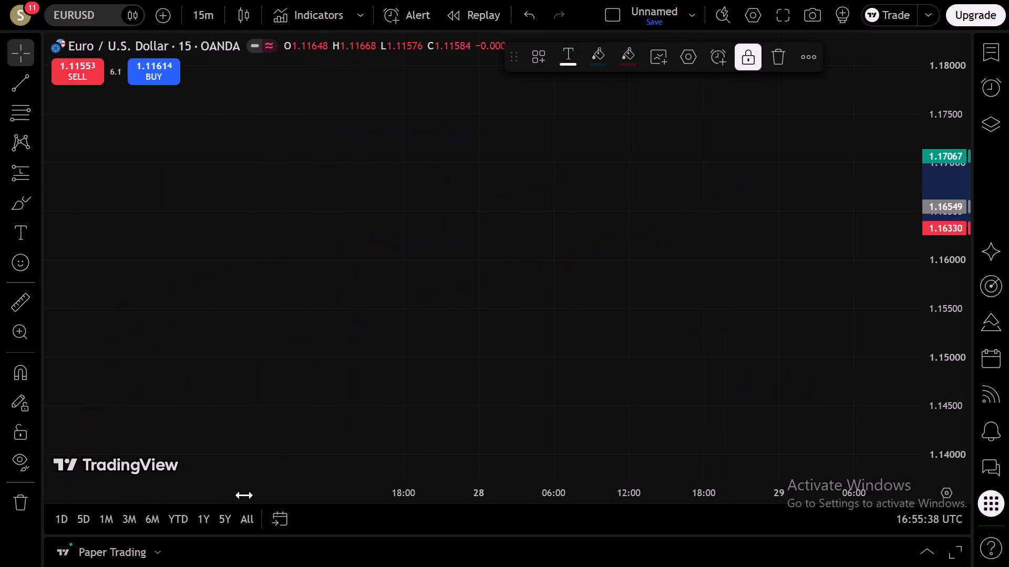
Examine the October price action and its trendlines on the 15-minute chart.
left_click_drag(420, 314, 466, 130)
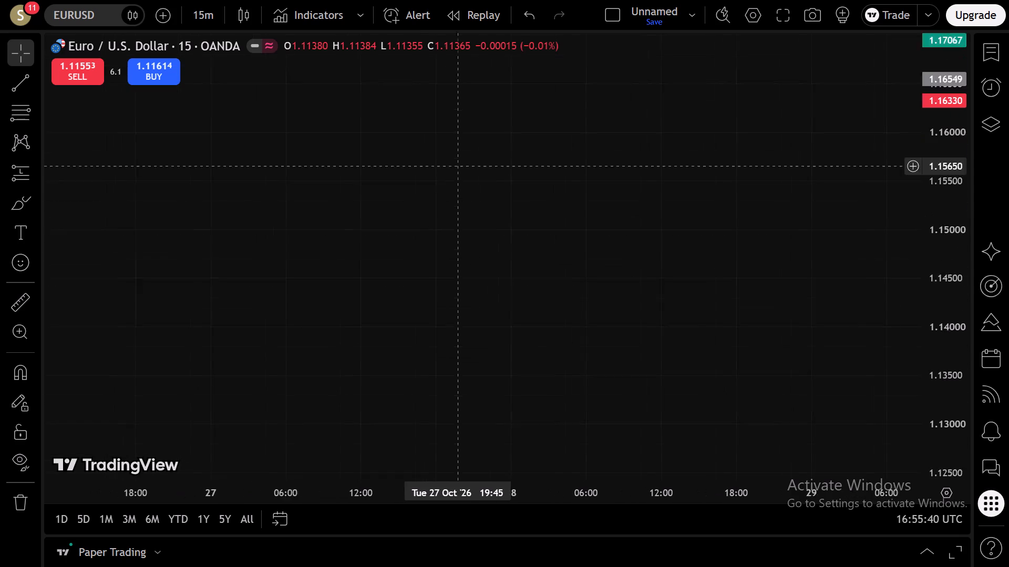
left_click_drag(466, 130, 470, 111)
scroll(878, 248, "down", 9)
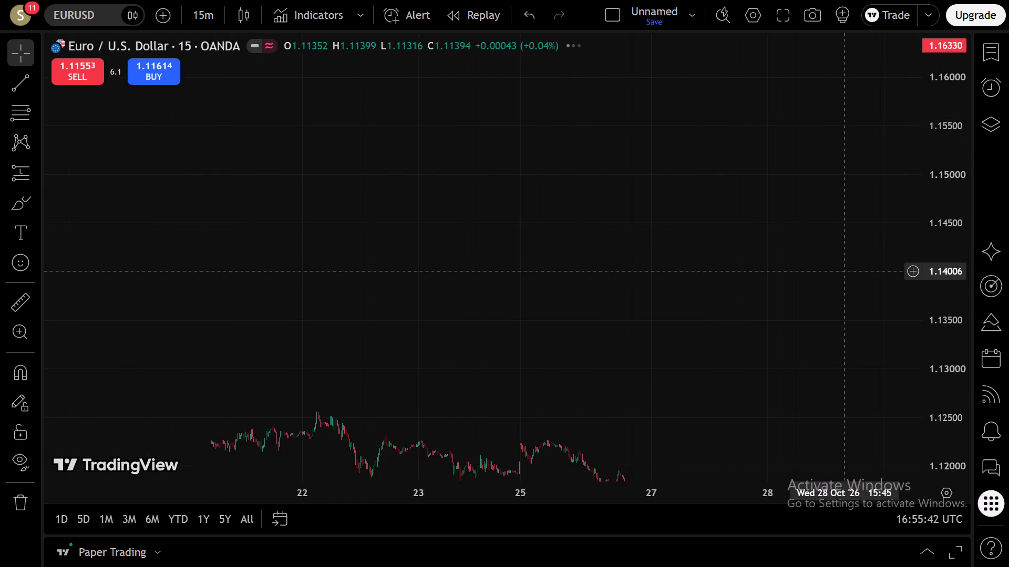
scroll(784, 288, "down", 12)
left_click_drag(650, 366, 688, 179)
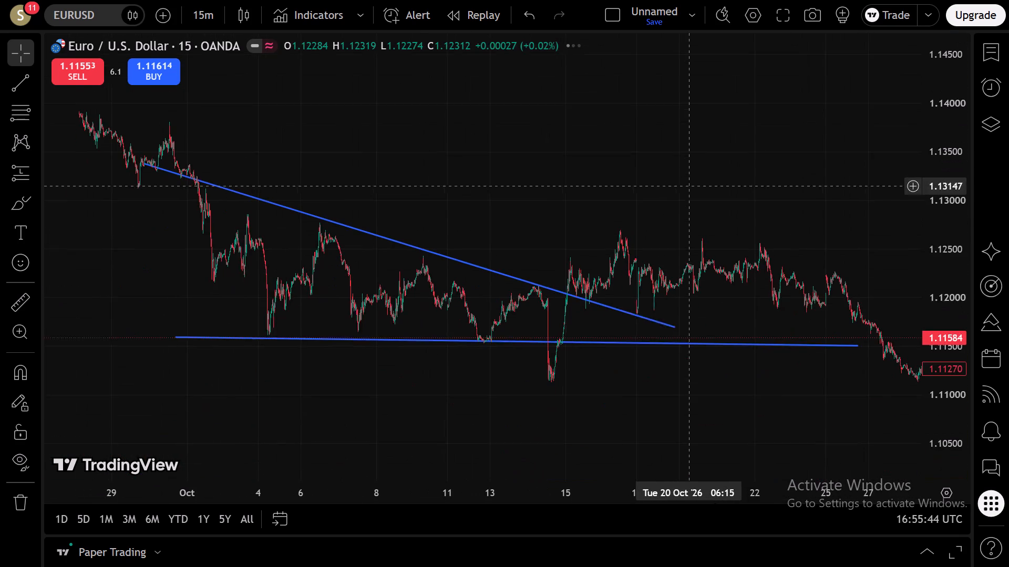
left_click_drag(740, 396, 545, 383)
scroll(675, 386, "up", 4)
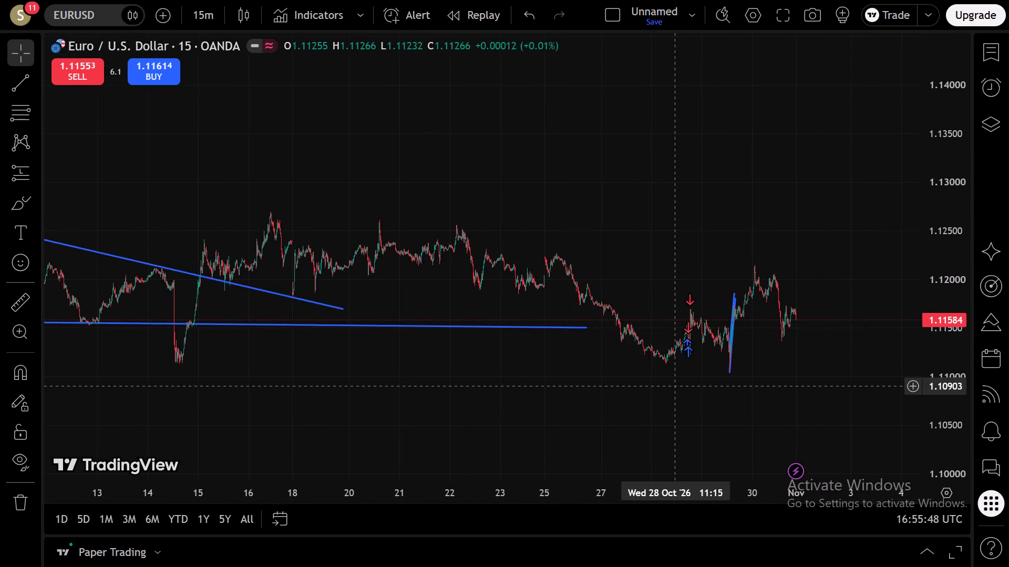
scroll(675, 386, "up", 12)
left_click_drag(297, 352, 565, 346)
scroll(585, 363, "up", 9)
left_click_drag(347, 350, 799, 319)
scroll(800, 319, "up", 4)
scroll(306, 330, "down", 3)
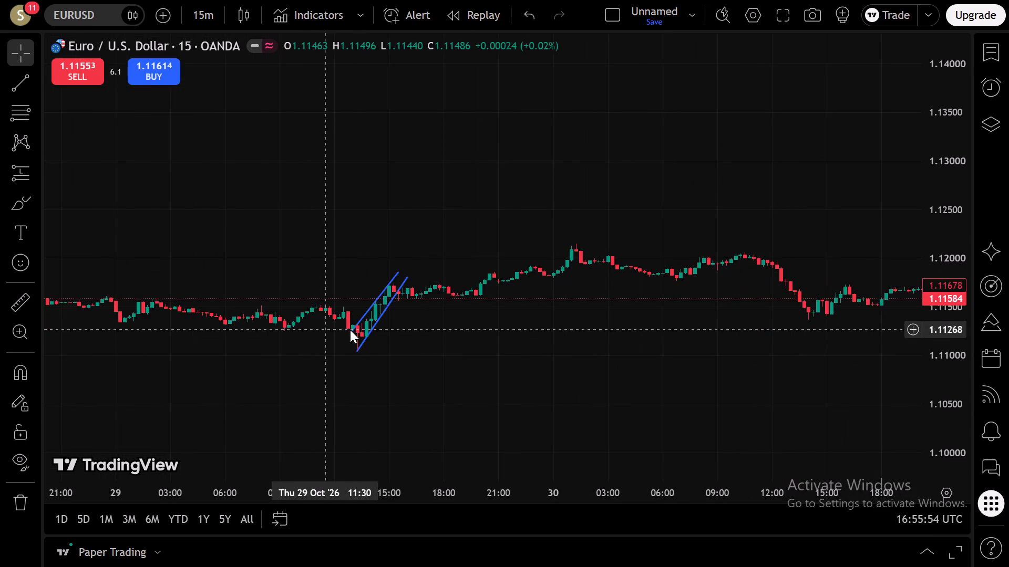
scroll(350, 330, "down", 2)
left_click_drag(267, 328, 682, 319)
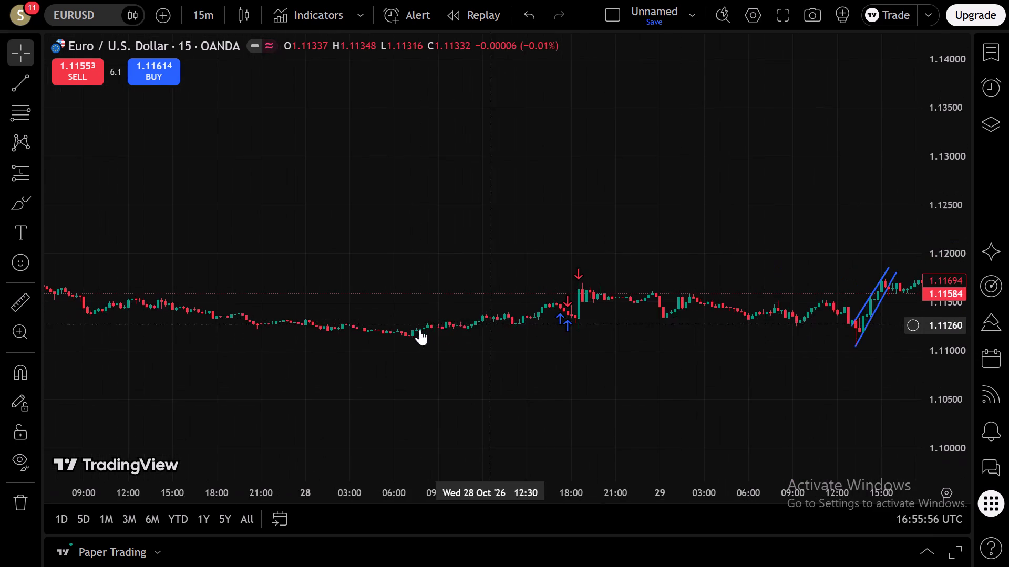
left_click_drag(415, 329, 749, 320)
left_click_drag(291, 316, 848, 323)
left_click_drag(363, 327, 760, 325)
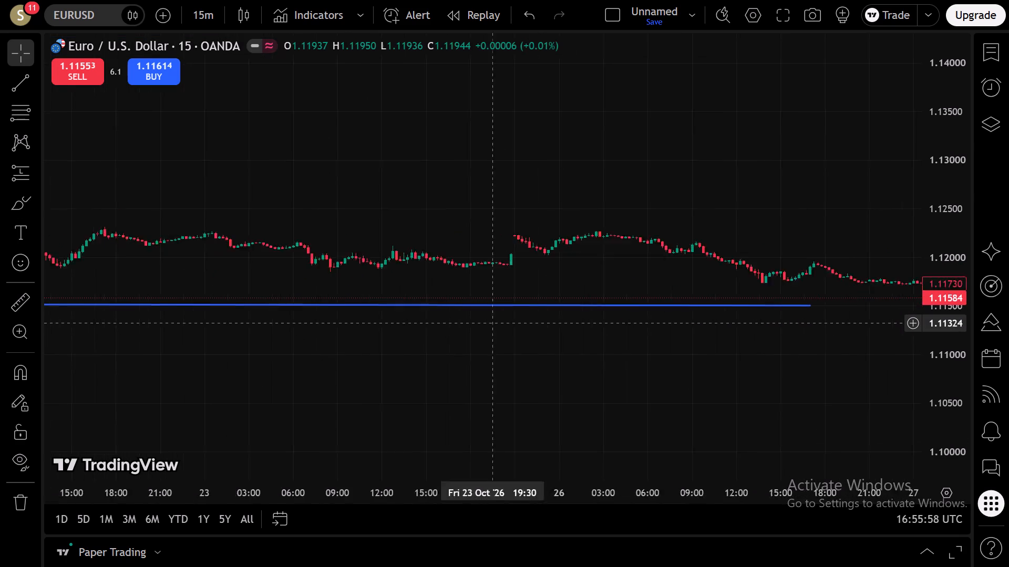
left_click_drag(760, 325, 899, 328)
left_click_drag(405, 324, 911, 335)
scroll(905, 339, "down", 8)
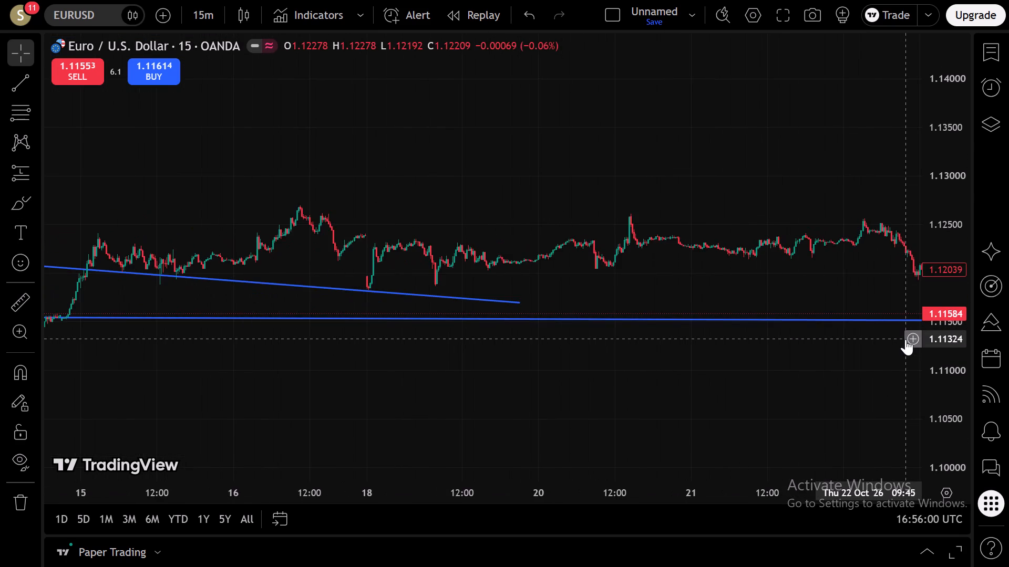
scroll(905, 339, "down", 3)
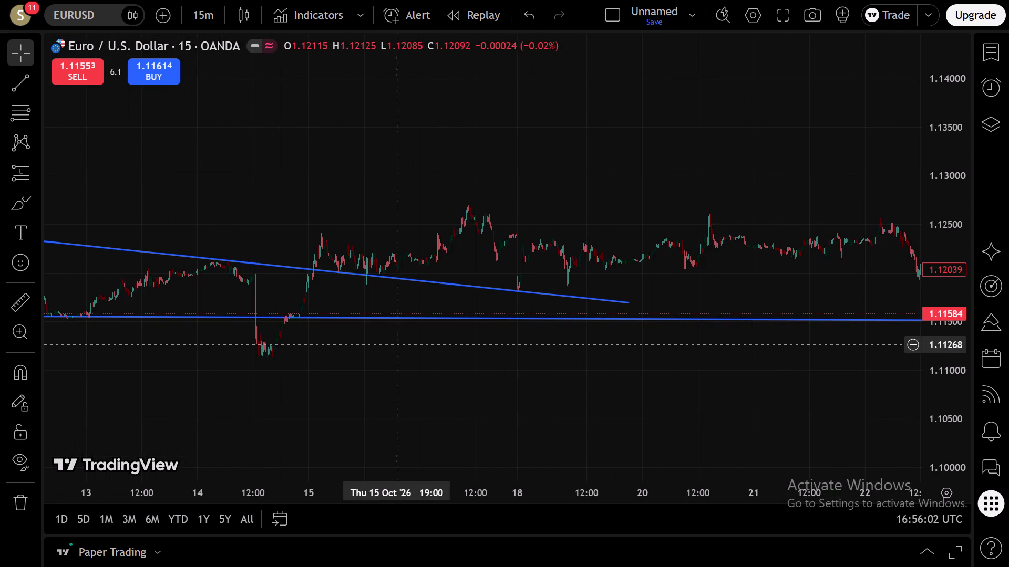
left_click_drag(425, 344, 774, 328)
scroll(763, 325, "up", 7)
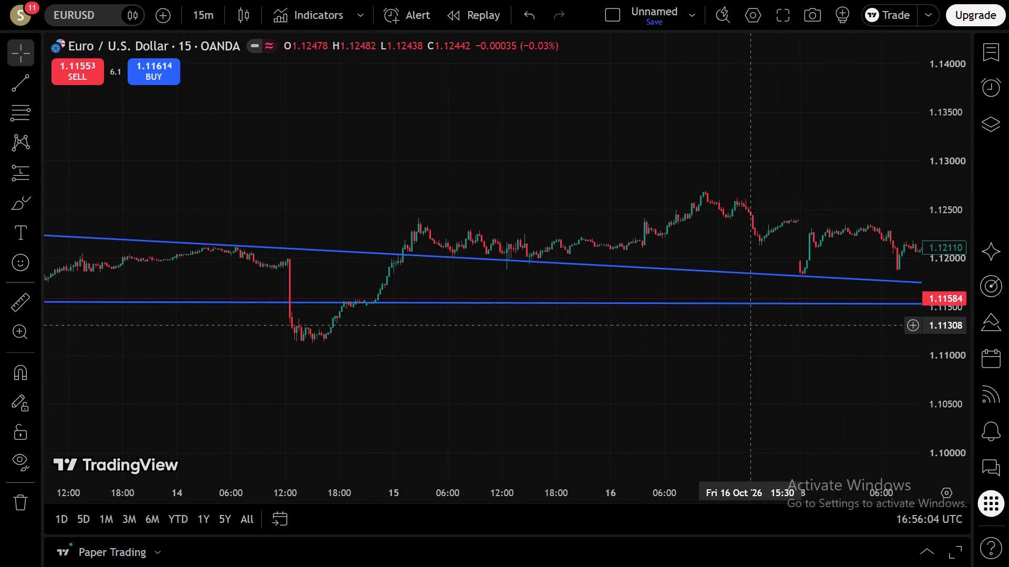
scroll(732, 329, "up", 4)
scroll(732, 329, "down", 15)
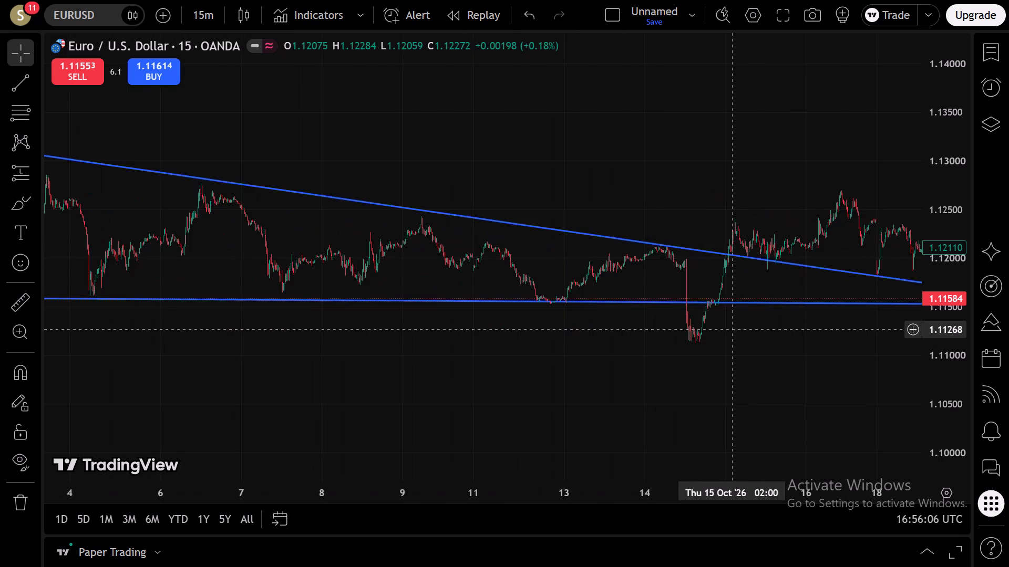
scroll(732, 329, "down", 5)
left_click_drag(721, 328, 23, 304)
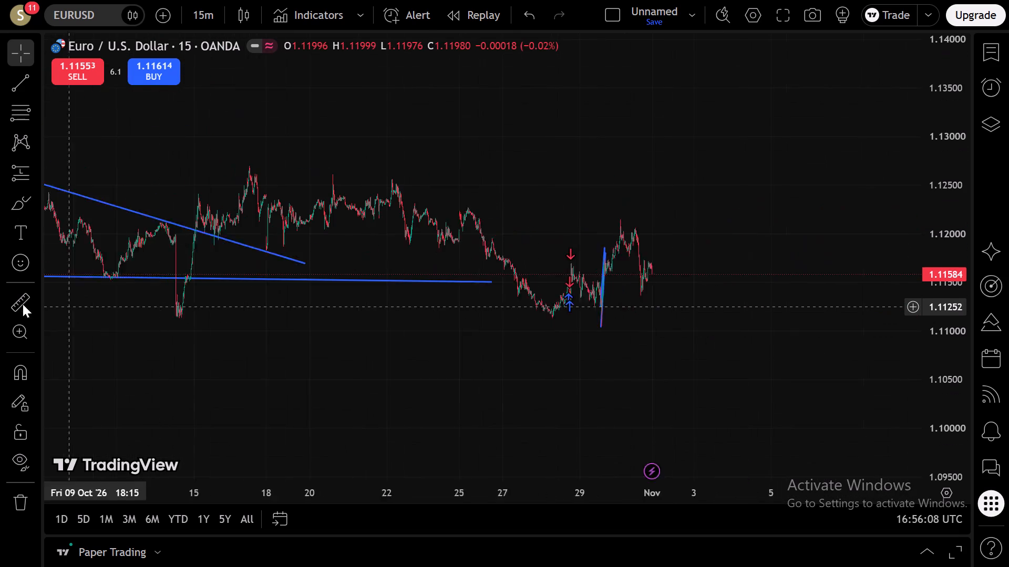
left_click_drag(23, 304, 17, 304)
left_click_drag(221, 308, 712, 334)
scroll(716, 333, "down", 7)
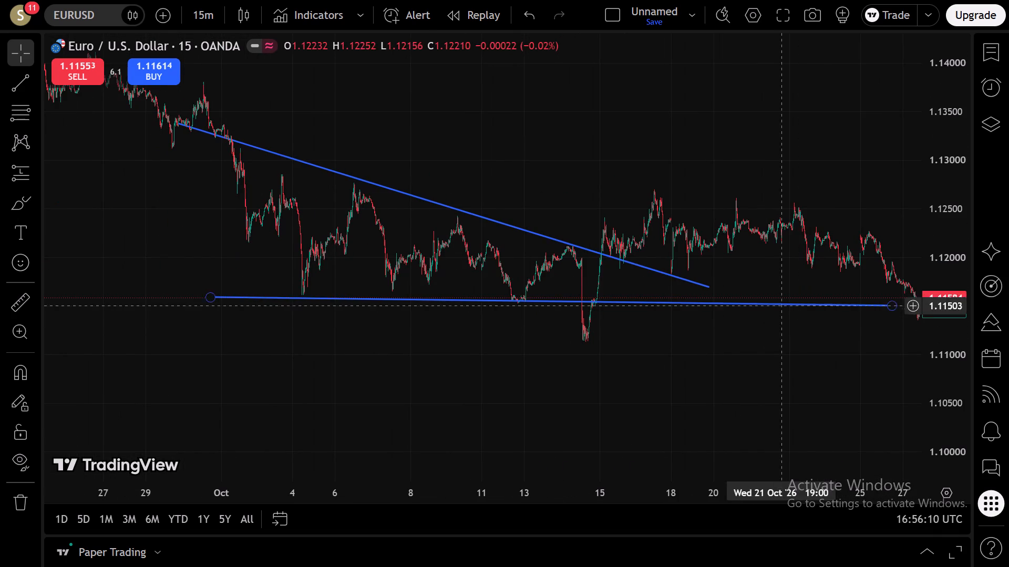
Go back to the August breakout and examine the price action within the long position on the 15-minute chart.
left_click_drag(924, 232, 923, 476)
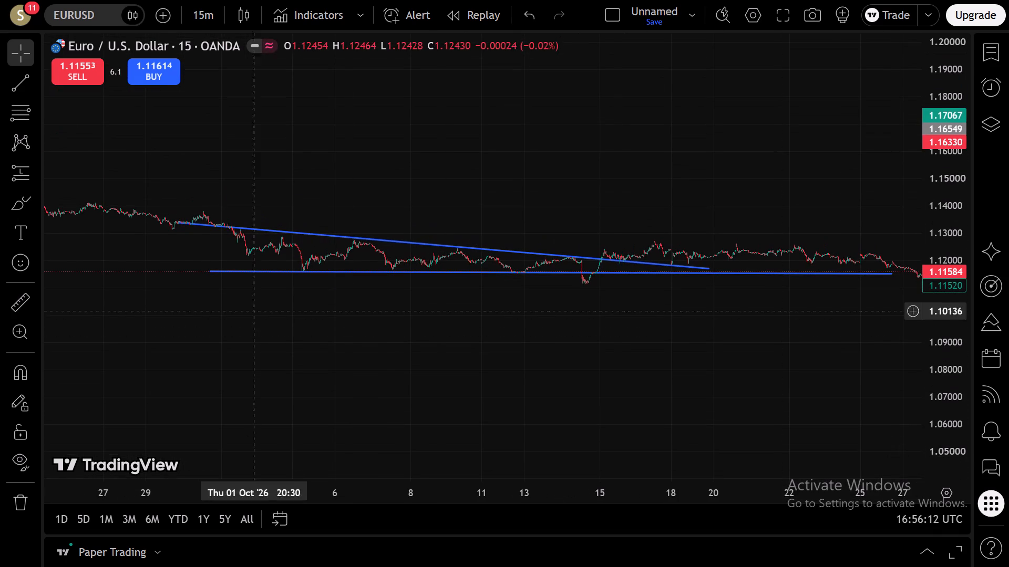
left_click_drag(190, 302, 671, 320)
left_click_drag(64, 228, 654, 309)
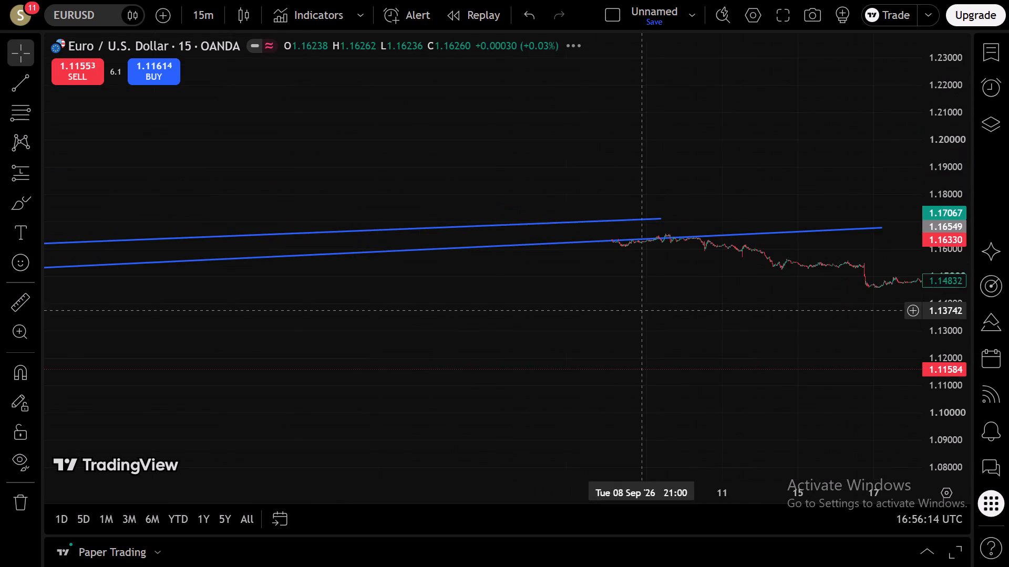
left_click_drag(49, 292, 410, 319)
scroll(419, 321, "up", 7)
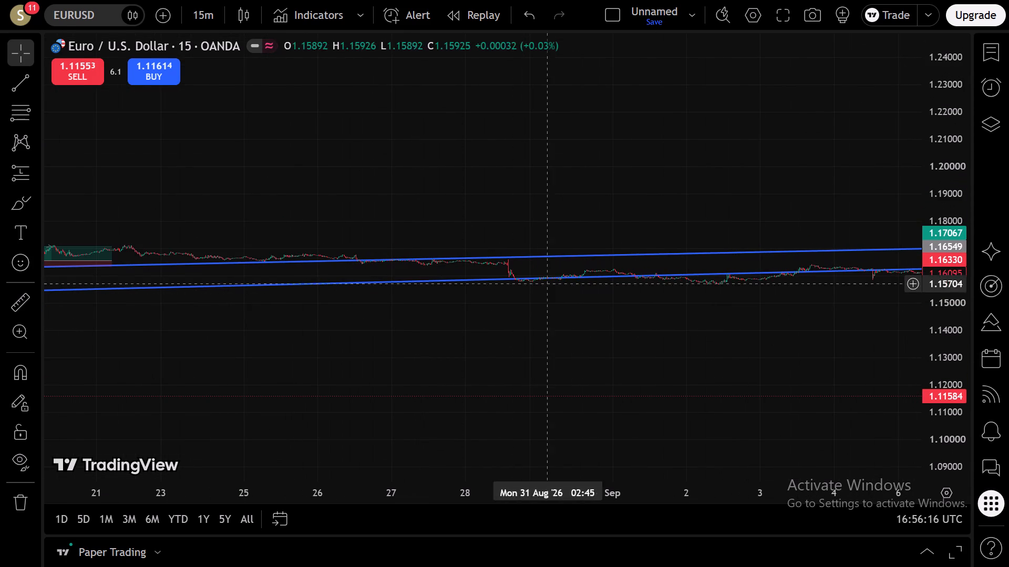
left_click(935, 356)
scroll(935, 354, "up", 8)
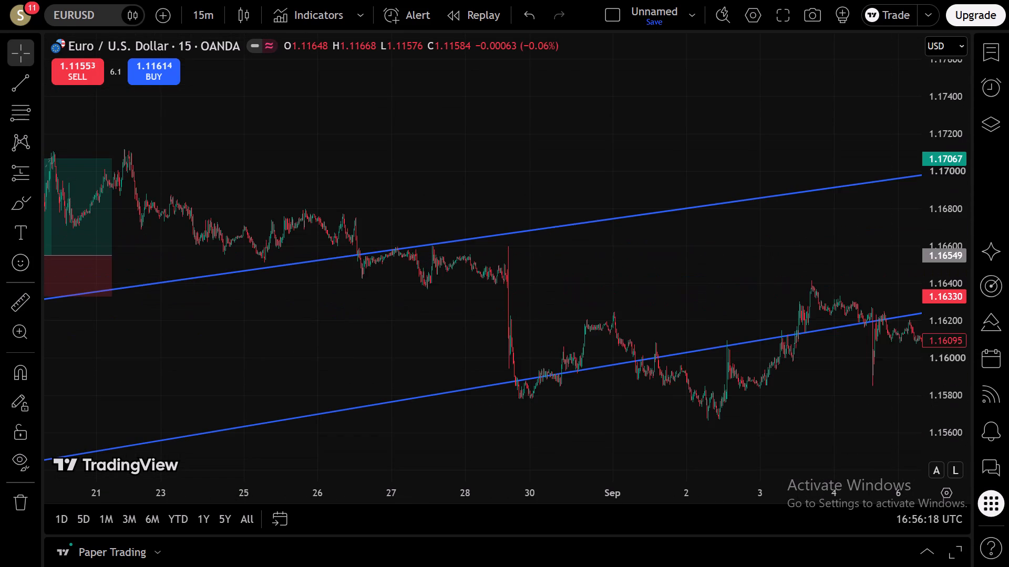
left_click_drag(555, 327, 838, 312)
scroll(740, 335, "up", 3)
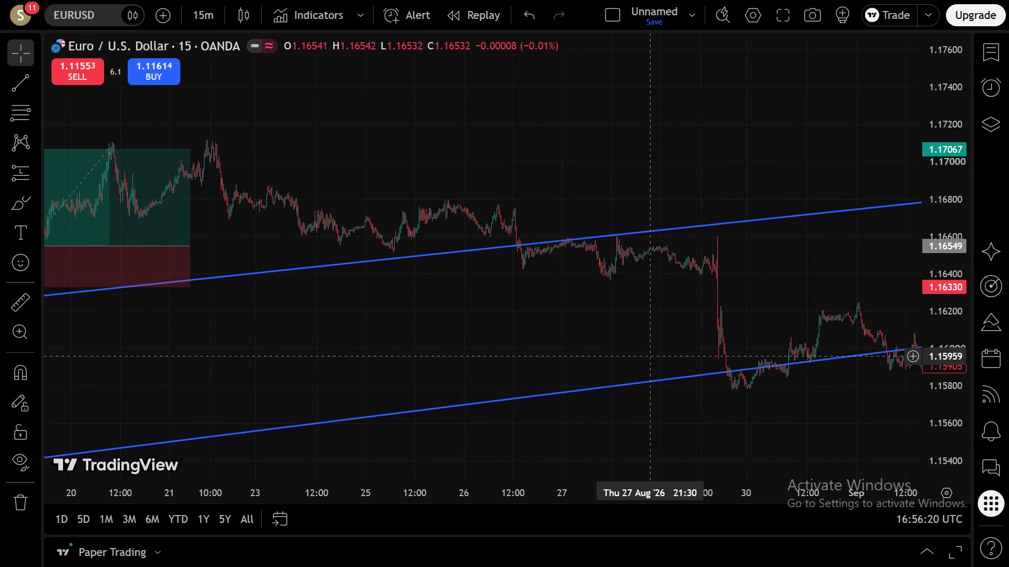
left_click_drag(607, 357, 890, 367)
scroll(797, 376, "up", 4)
left_click_drag(446, 306, 812, 343)
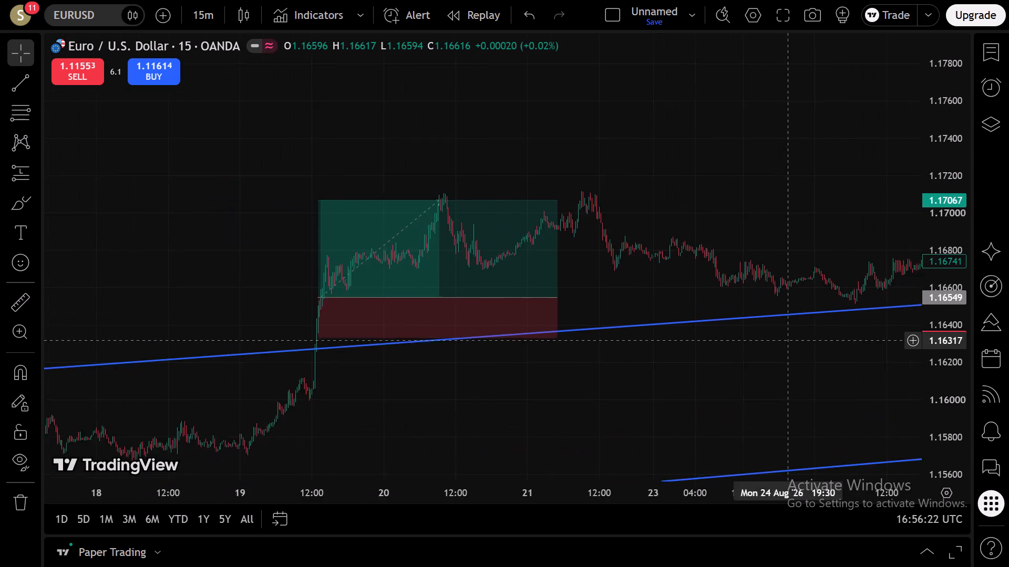
scroll(806, 349, "up", 4)
left_click_drag(586, 361, 902, 330)
scroll(889, 350, "up", 2)
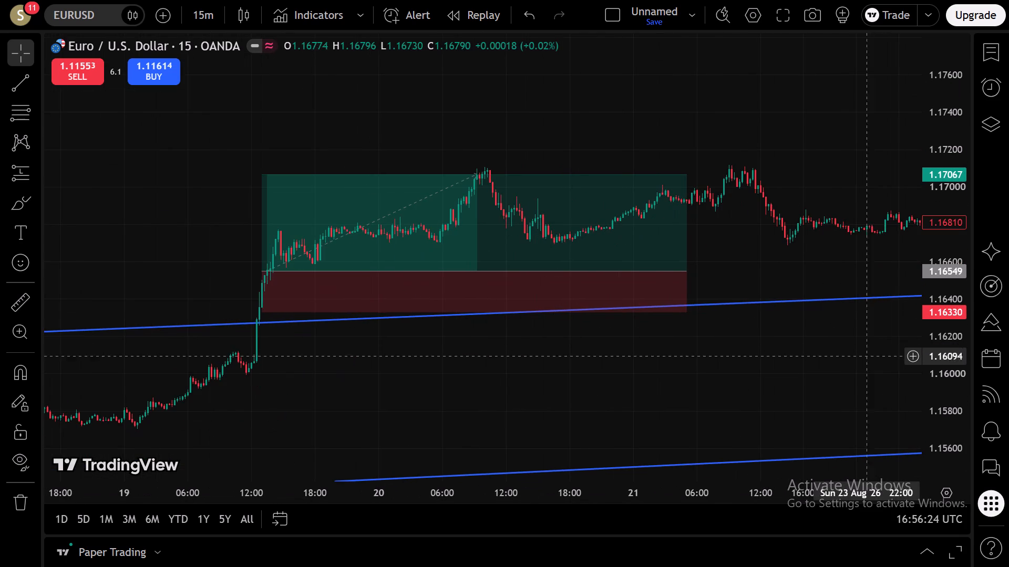
left_click_drag(304, 388, 438, 385)
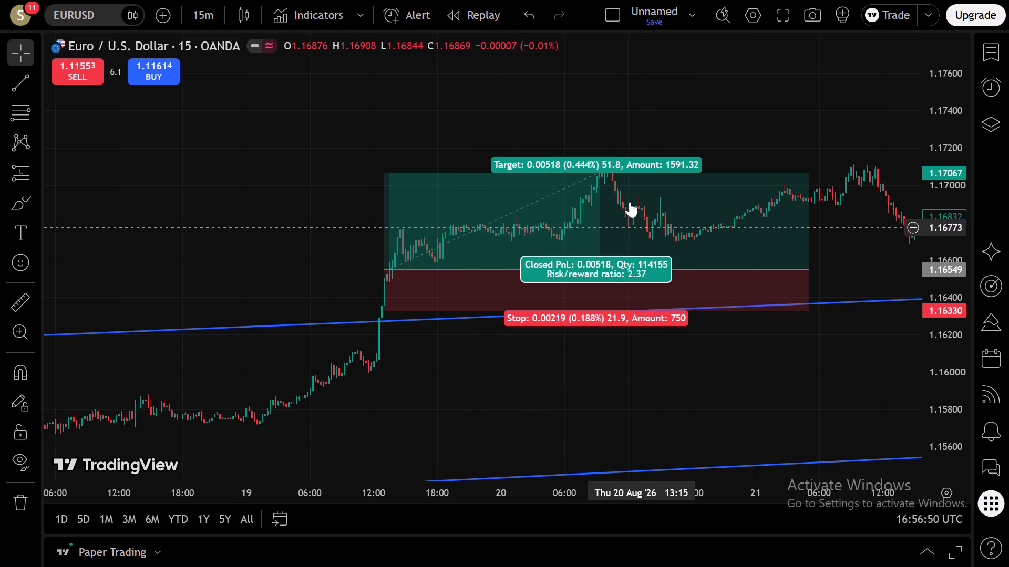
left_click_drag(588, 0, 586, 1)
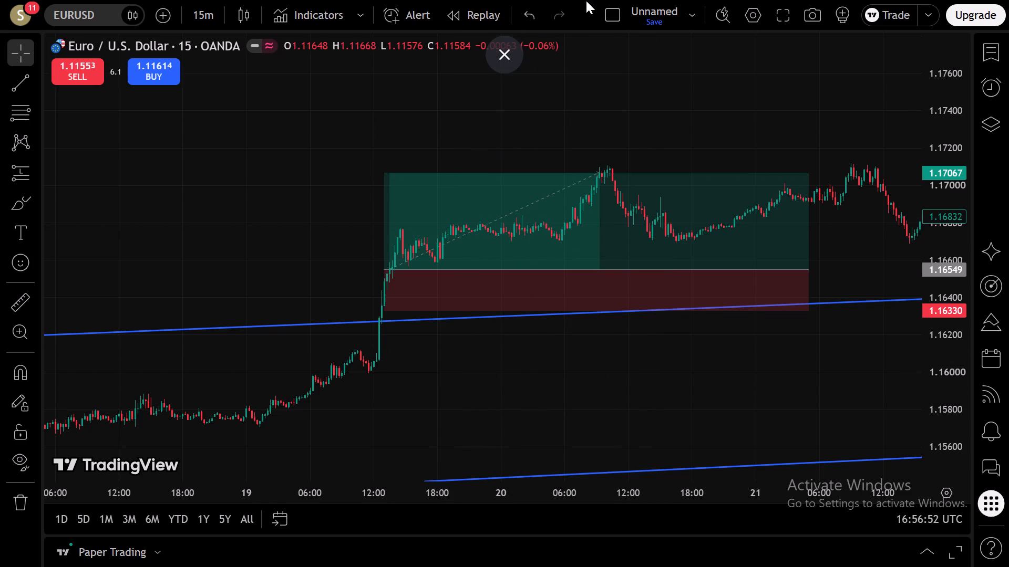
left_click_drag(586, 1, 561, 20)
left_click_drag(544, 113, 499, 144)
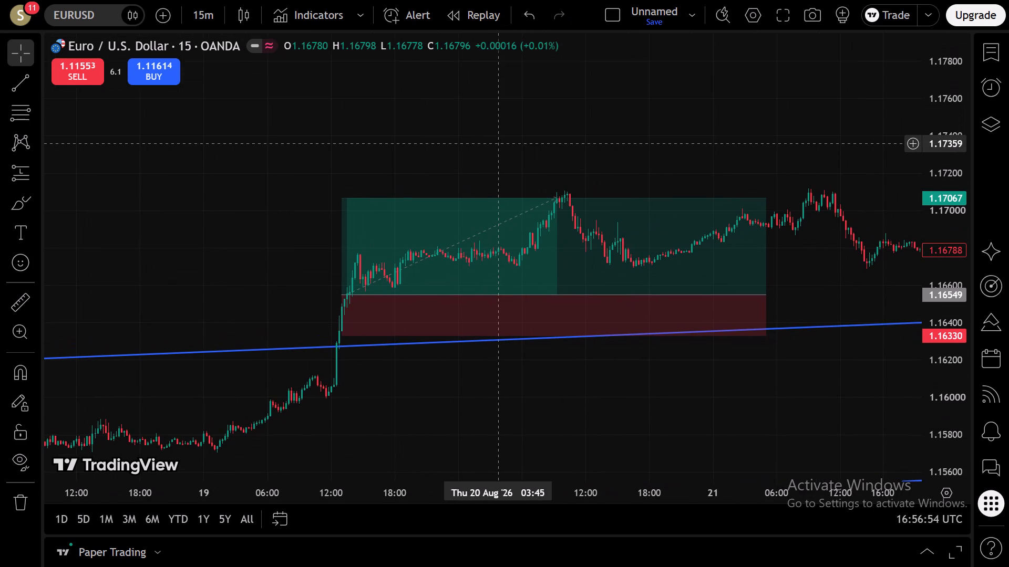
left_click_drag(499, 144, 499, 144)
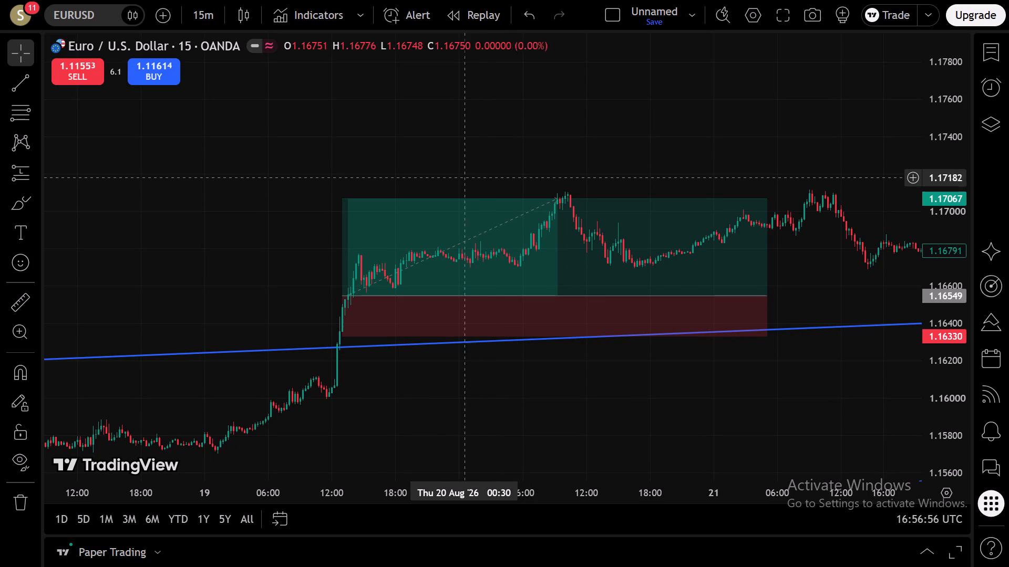
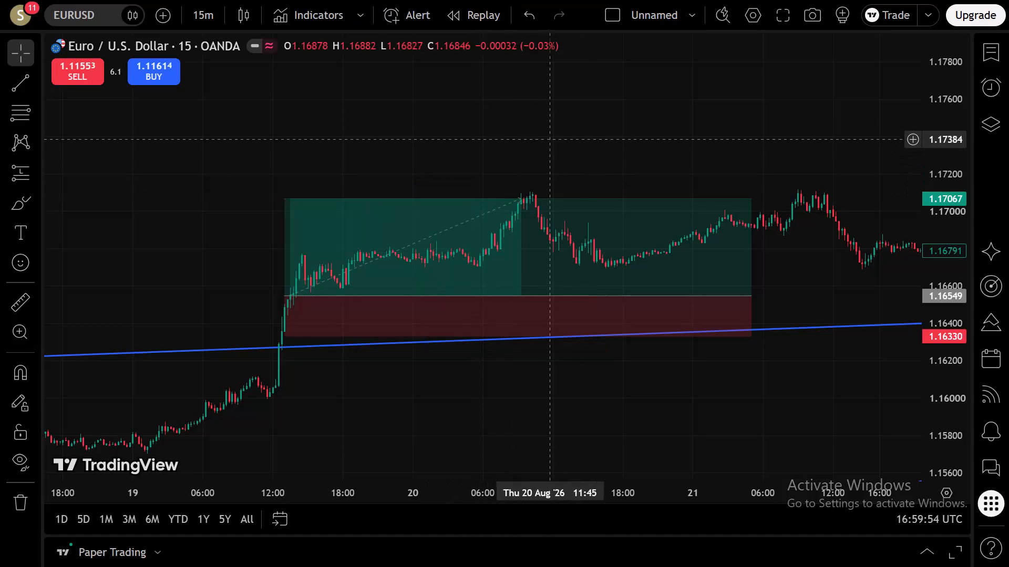
Exit the browser's full-screen view and launch the Kuro app from the Windows search.
key("F11")
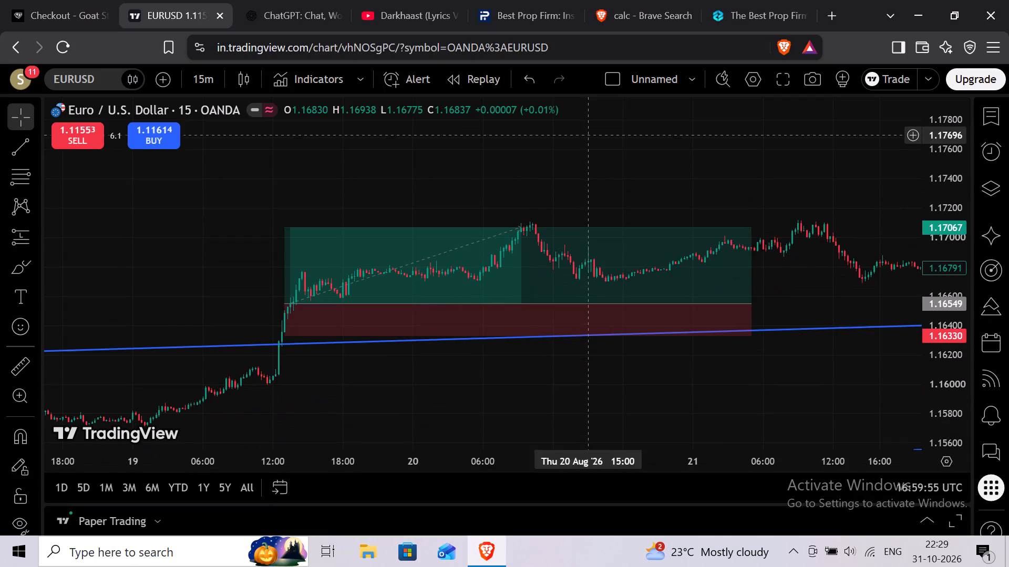
left_click(114, 547)
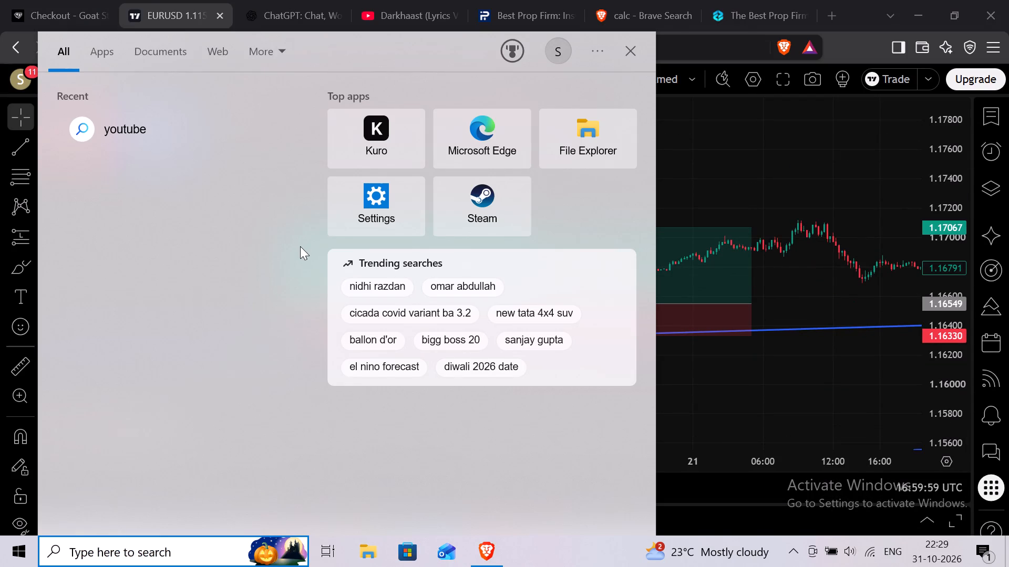
left_click(369, 158)
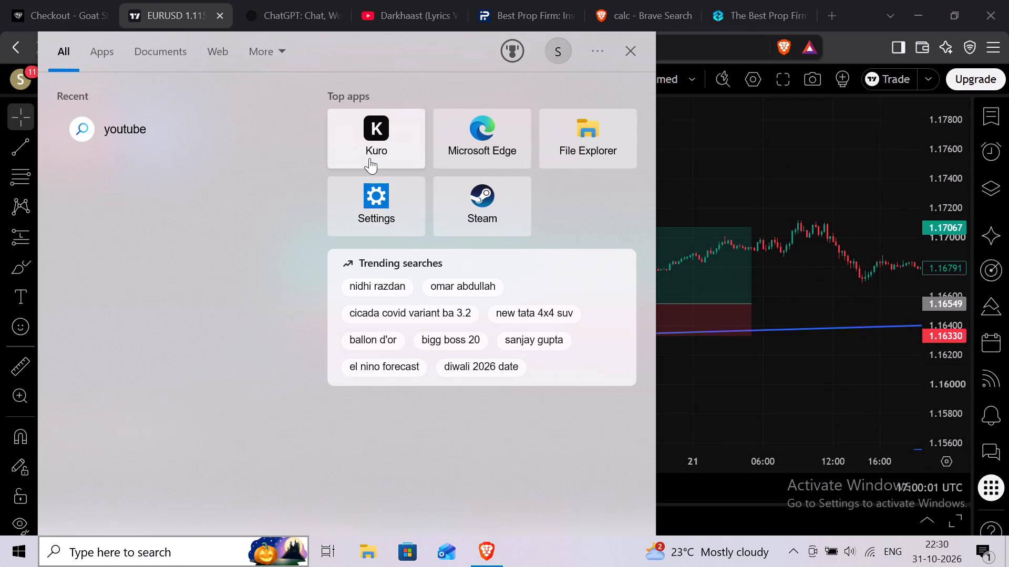
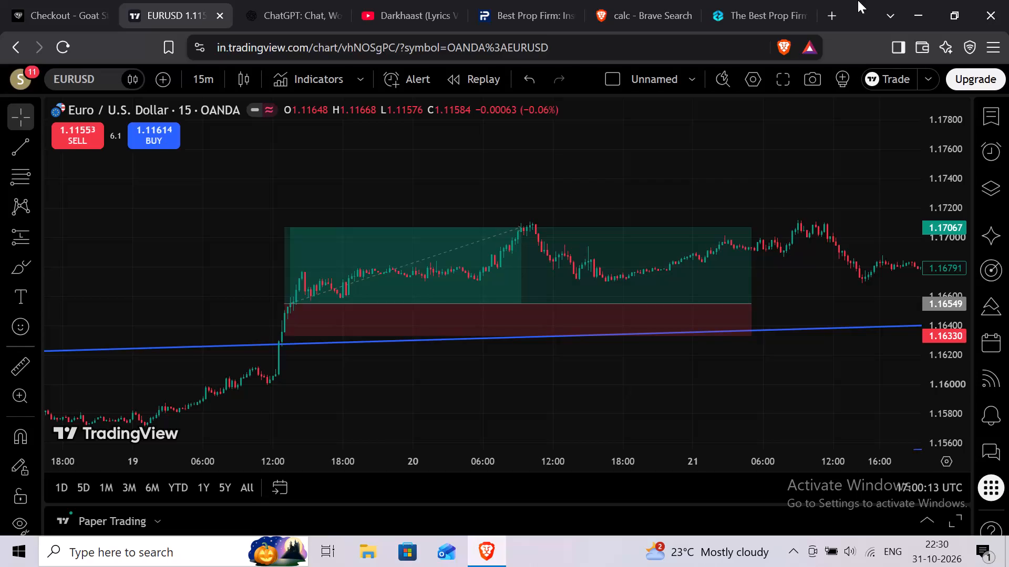
Cycle the 15-minute chart through the watchlist symbols, including GBPUSD and BTCUSDT, and stop on FXCM's EURUSD.
key("space")
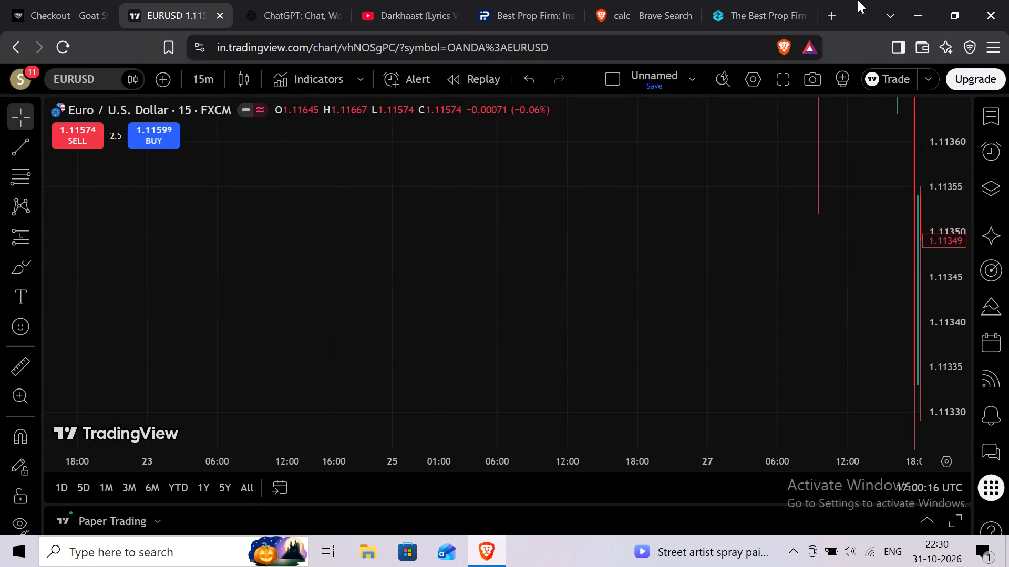
key("space")
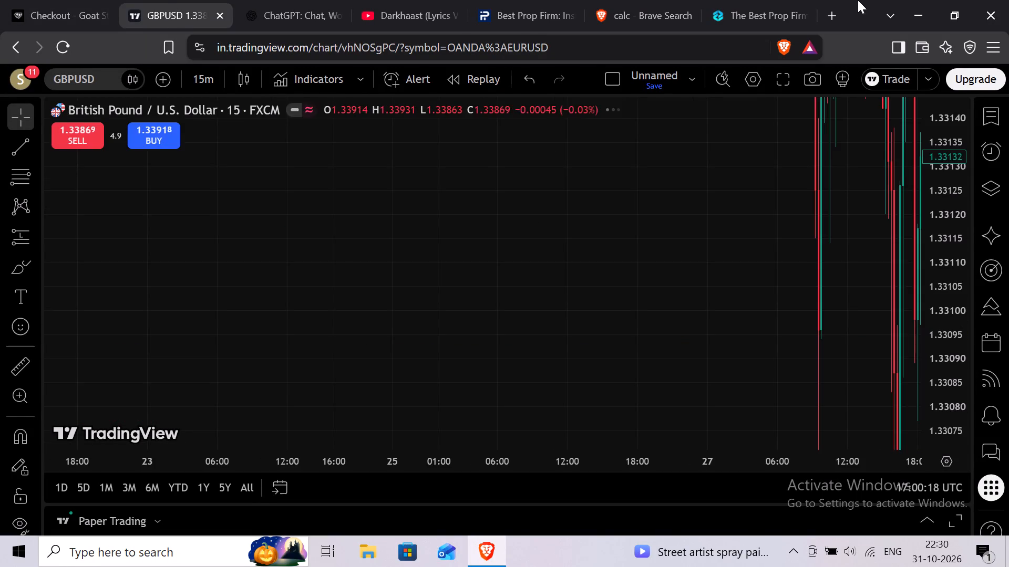
key("space")
key("space")
key("space")
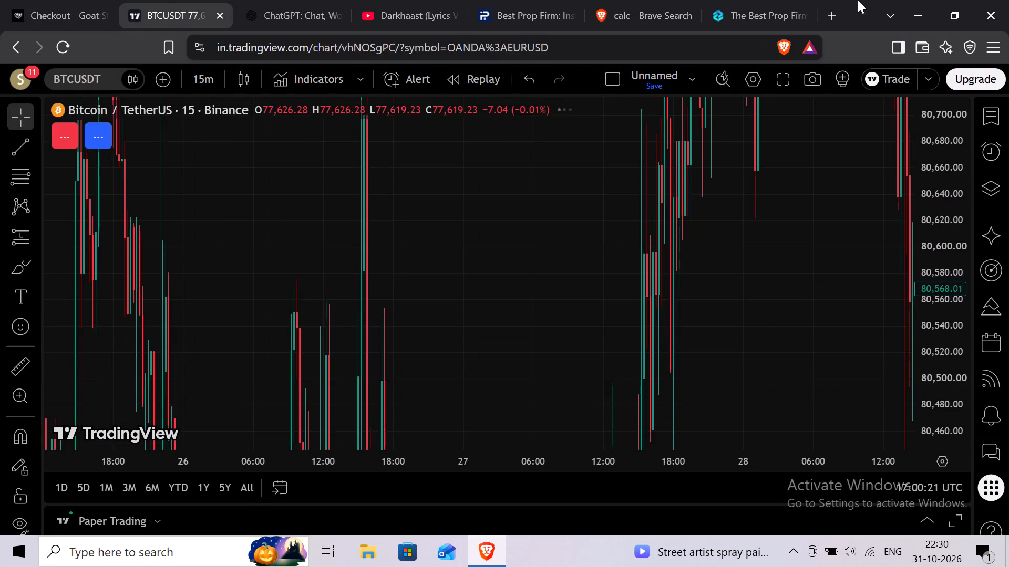
key("space")
key("space")
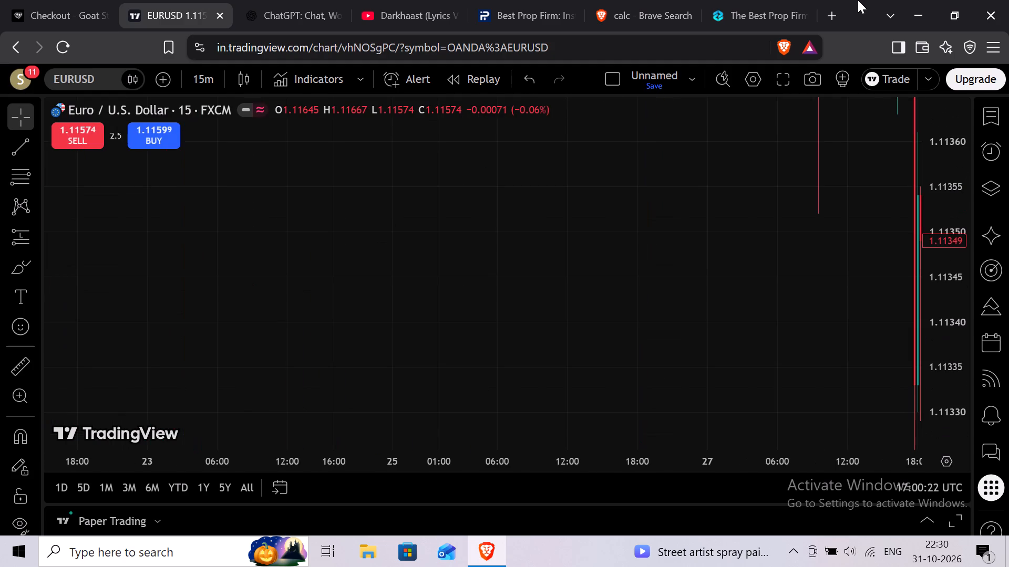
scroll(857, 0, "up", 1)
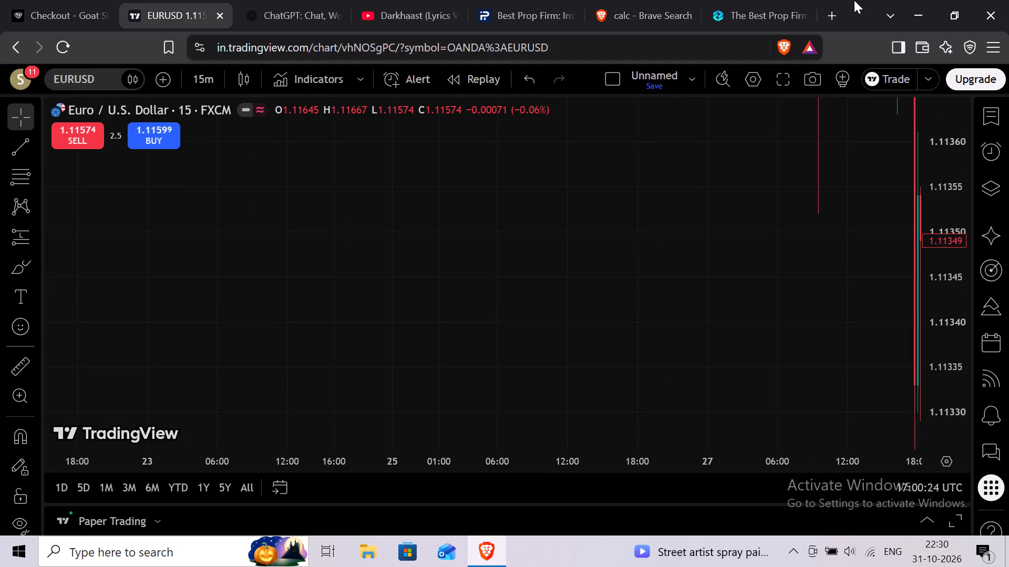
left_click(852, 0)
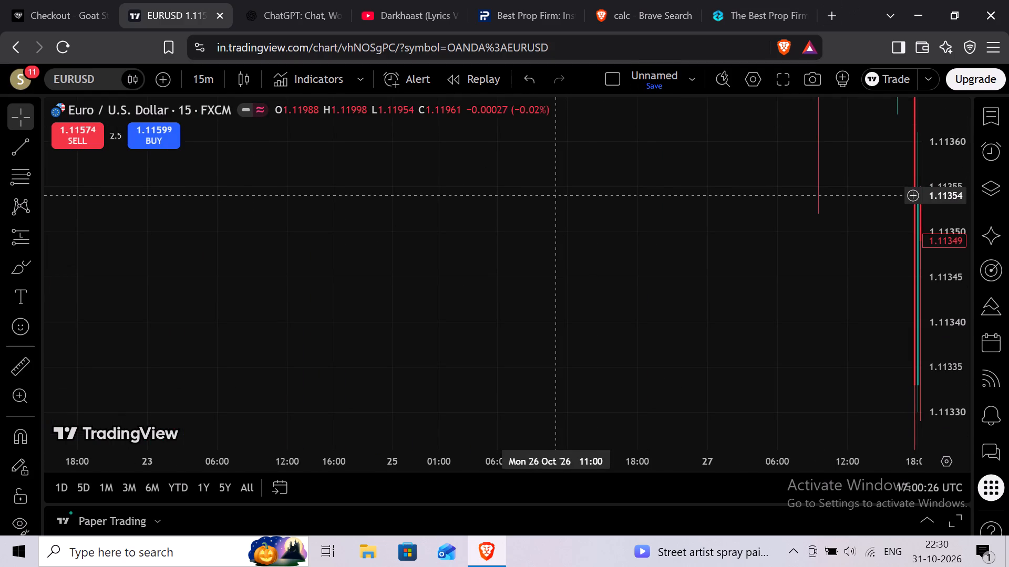
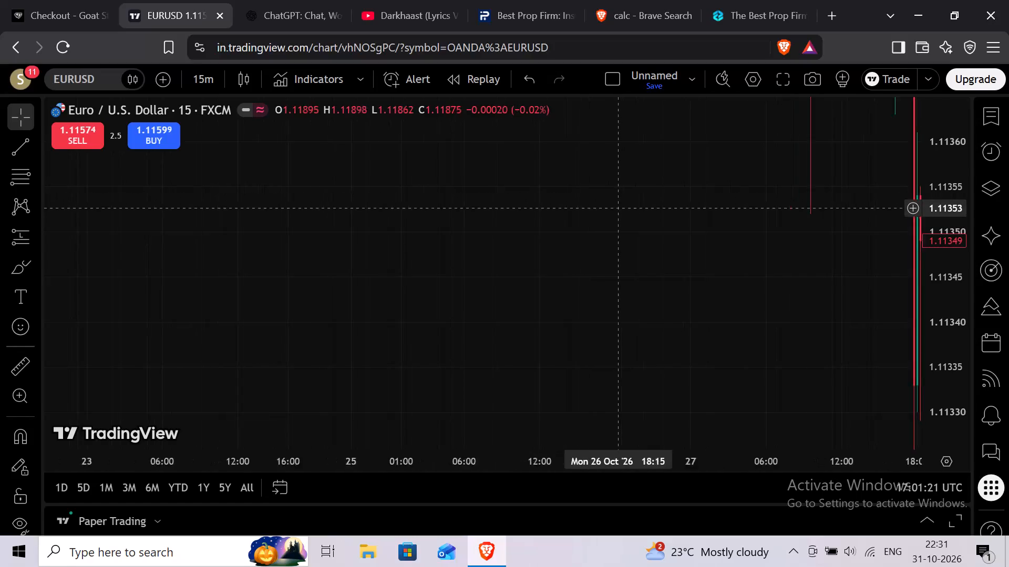
Look back through the 15-minute EURUSD history from late October to the start of August.
left_click_drag(869, 205, 836, 318)
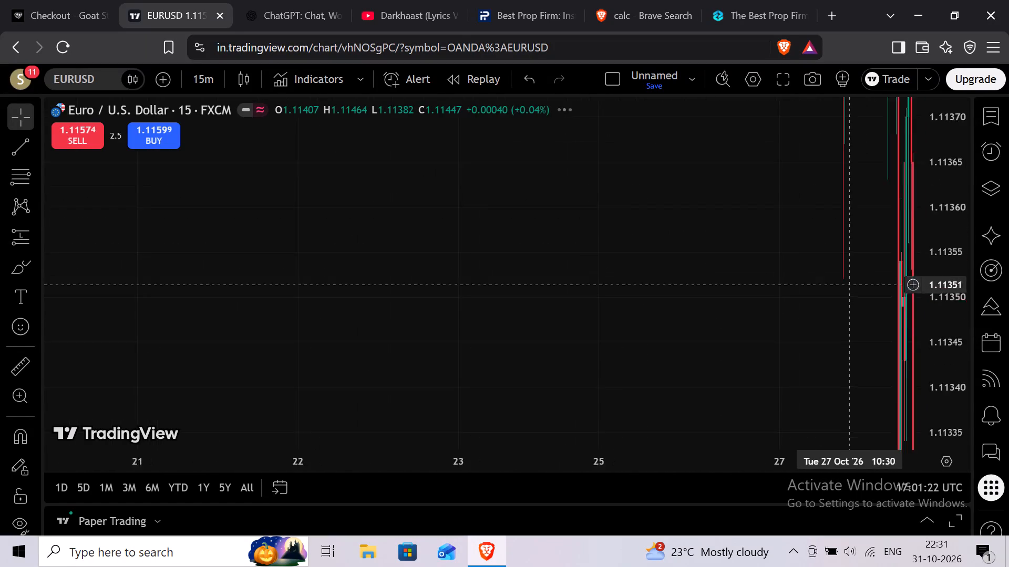
left_click_drag(836, 318, 603, 359)
scroll(965, 244, "down", 3)
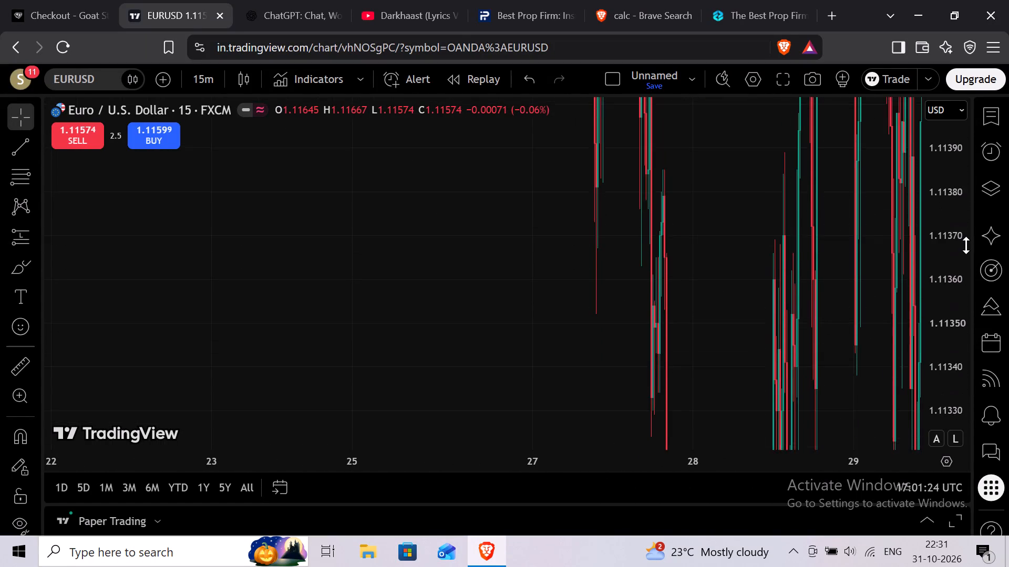
scroll(966, 245, "down", 9)
left_click_drag(844, 267, 475, 267)
left_click_drag(639, 277, 440, 341)
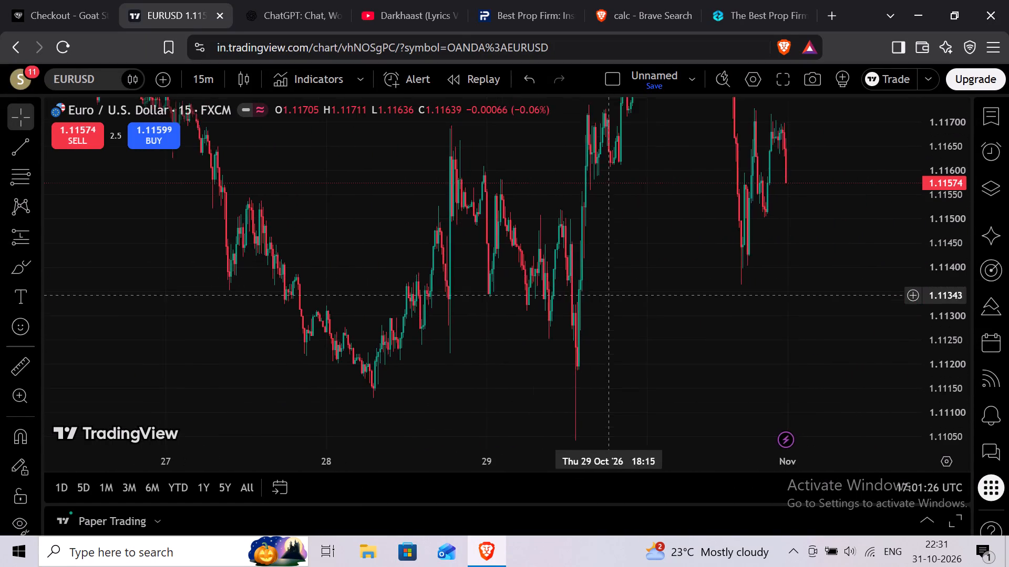
scroll(792, 313, "down", 4)
scroll(922, 260, "down", 6)
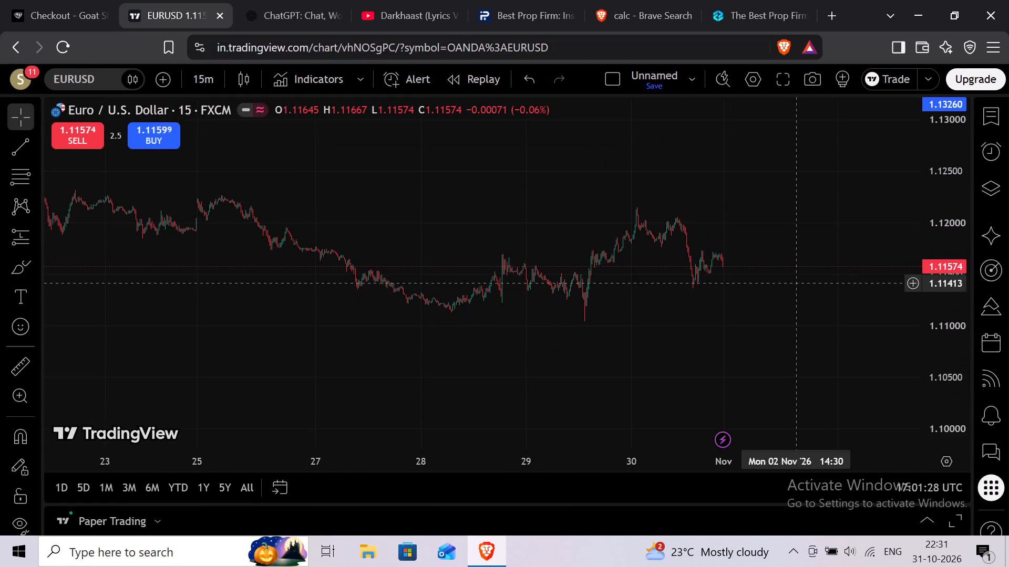
left_click_drag(479, 280, 832, 282)
left_click_drag(479, 241, 790, 256)
left_click_drag(400, 233, 464, 348)
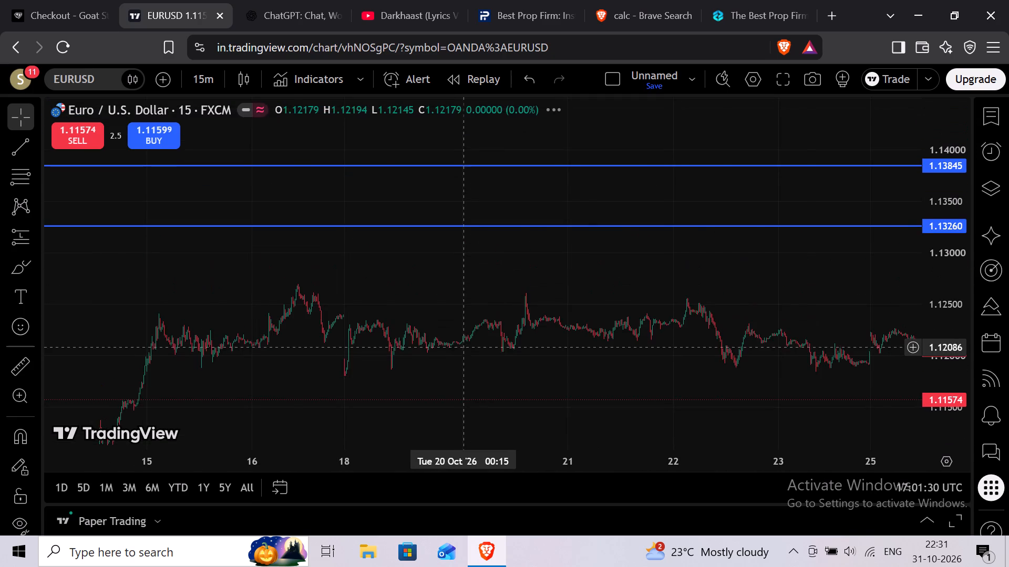
scroll(467, 341, "down", 6)
scroll(405, 316, "down", 7)
left_click_drag(274, 284, 567, 318)
left_click_drag(298, 322, 540, 372)
left_click_drag(330, 345, 668, 352)
left_click_drag(375, 335, 623, 335)
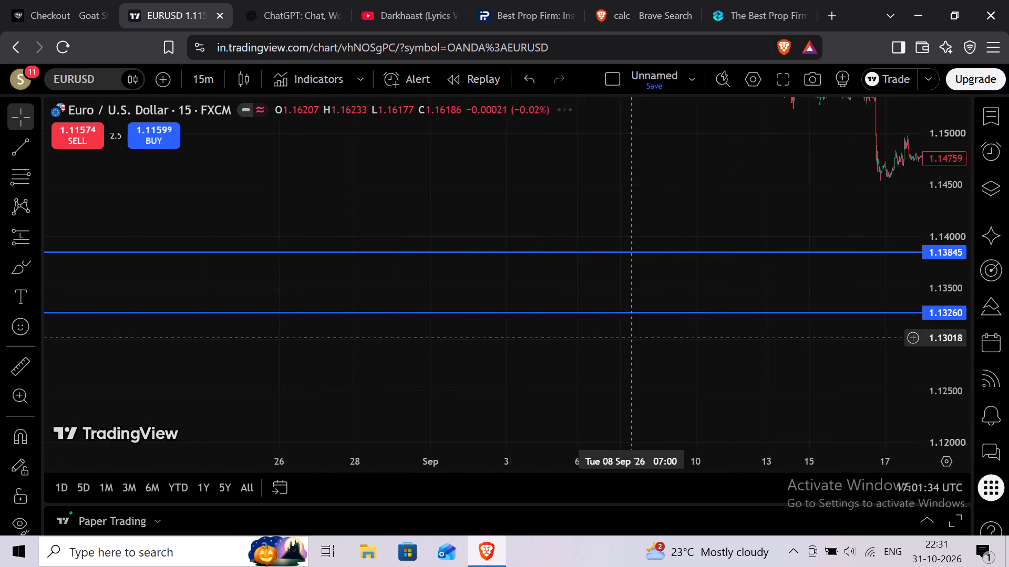
left_click_drag(285, 337, 604, 338)
left_click_drag(328, 324, 87, 272)
left_click_drag(618, 362, 185, 286)
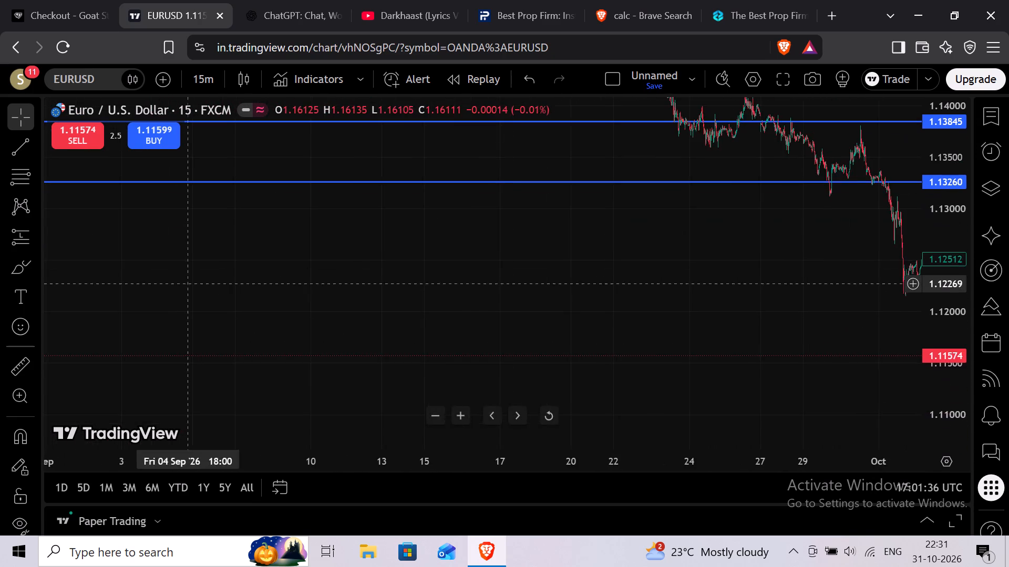
left_click_drag(607, 283, 244, 286)
left_click_drag(547, 277, 315, 286)
scroll(368, 285, "down", 4)
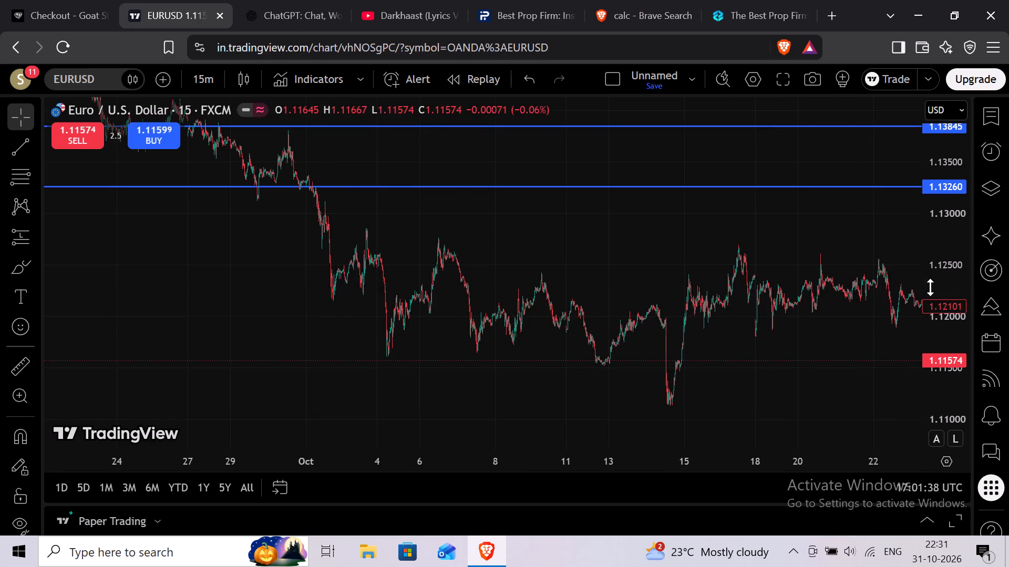
scroll(943, 290, "down", 3)
scroll(613, 288, "down", 3)
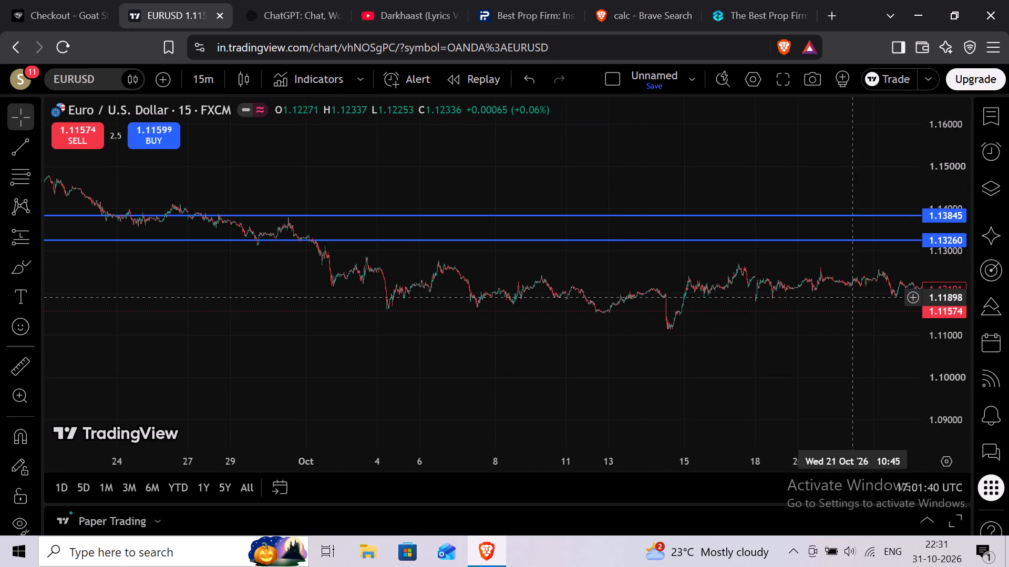
scroll(812, 307, "down", 3)
scroll(740, 309, "down", 3)
left_click_drag(269, 277, 812, 306)
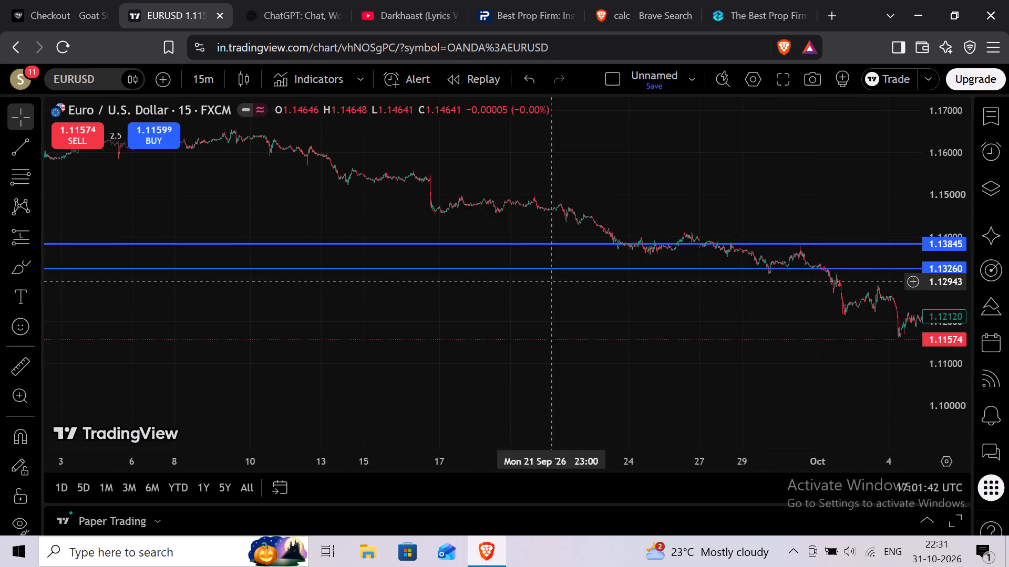
left_click_drag(251, 281, 785, 281)
left_click_drag(254, 252, 849, 249)
left_click_drag(315, 224, 601, 224)
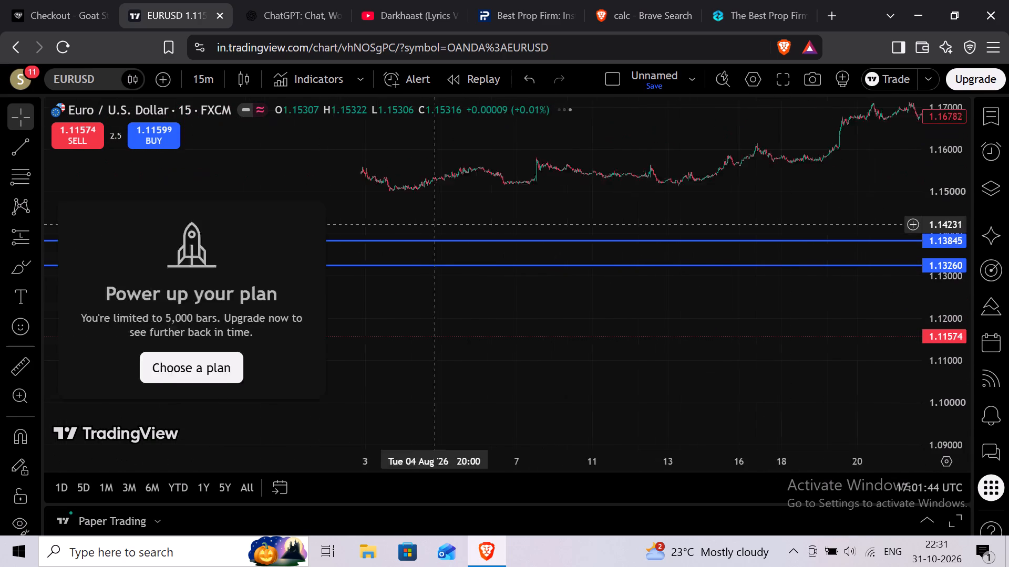
left_click_drag(601, 224, 796, 224)
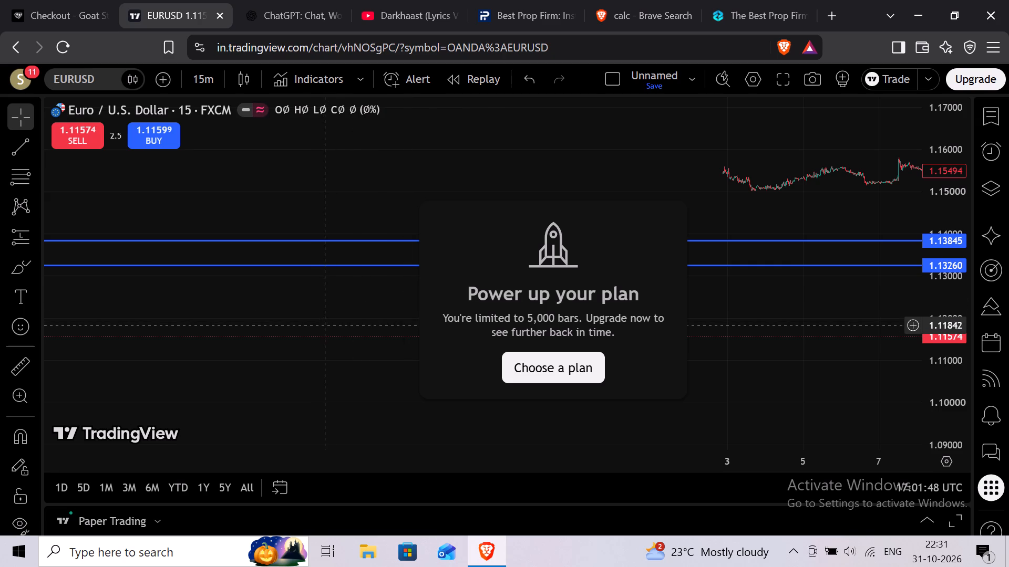
left_click_drag(326, 325, 501, 312)
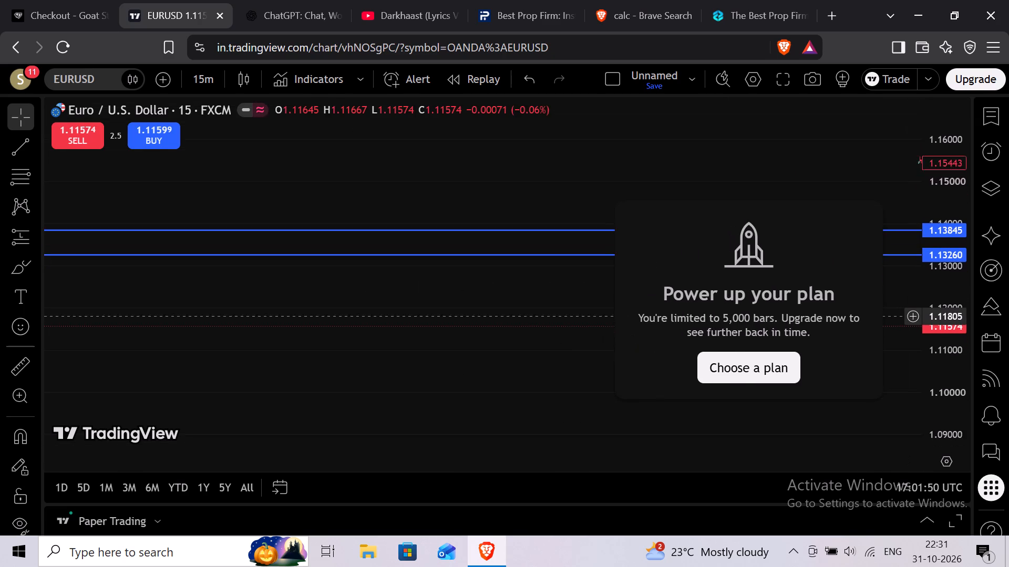
Examine the 15-minute EURUSD price action from mid-August to early September at different price scales.
left_click_drag(501, 312, 273, 305)
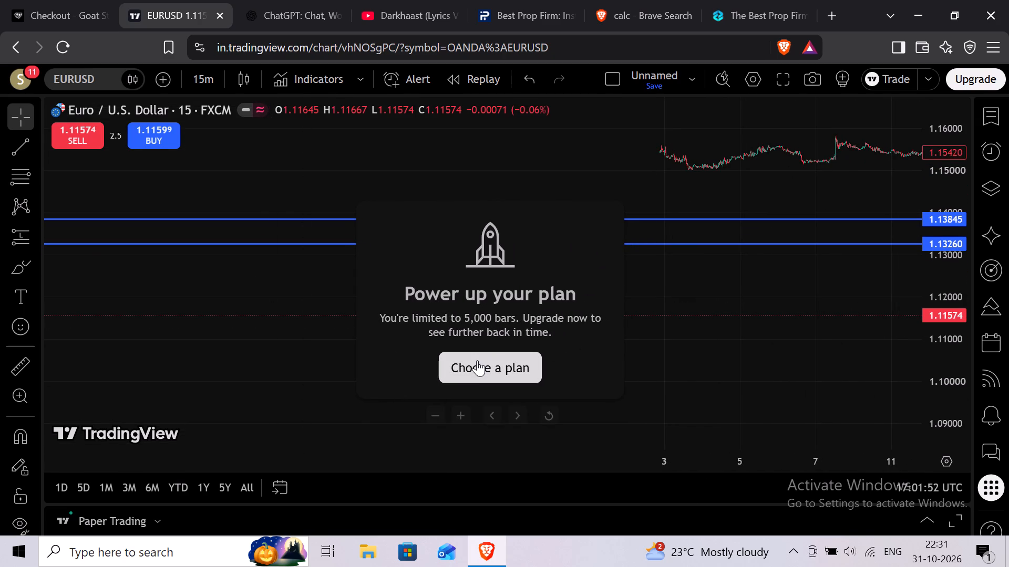
left_click(660, 286)
left_click_drag(653, 292, 441, 376)
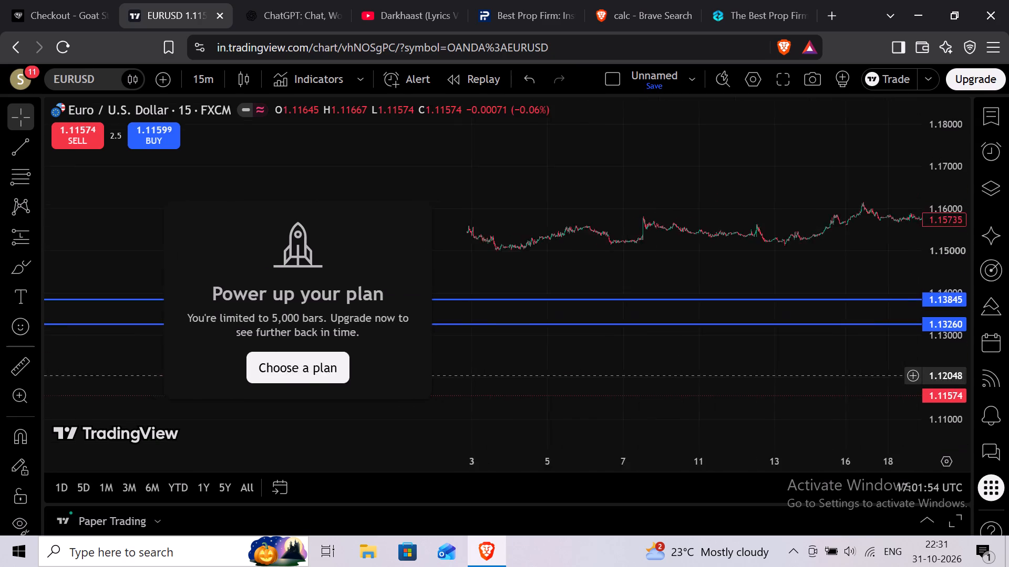
left_click_drag(441, 376, 233, 396)
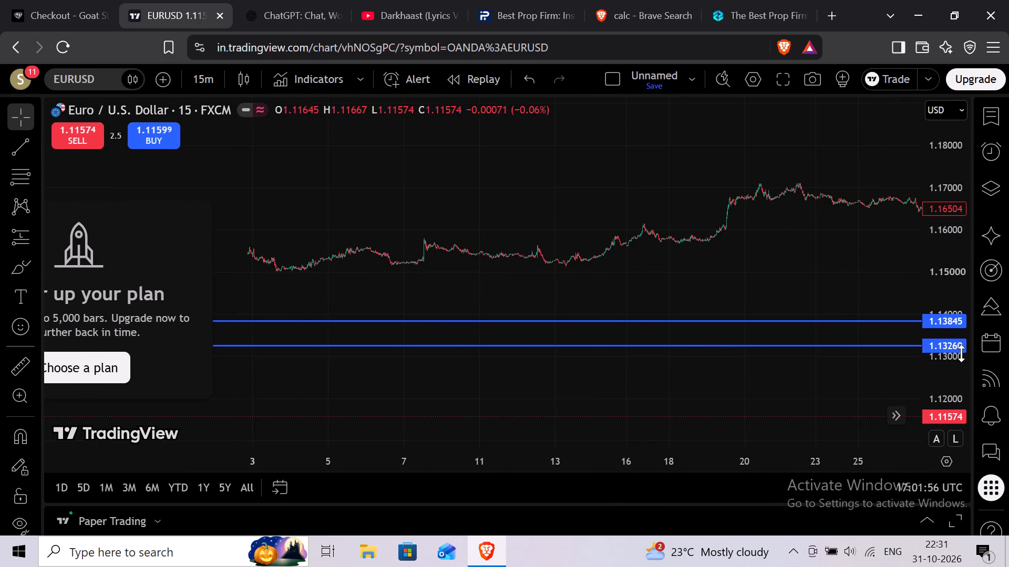
scroll(961, 353, "down", 9)
scroll(961, 354, "up", 2)
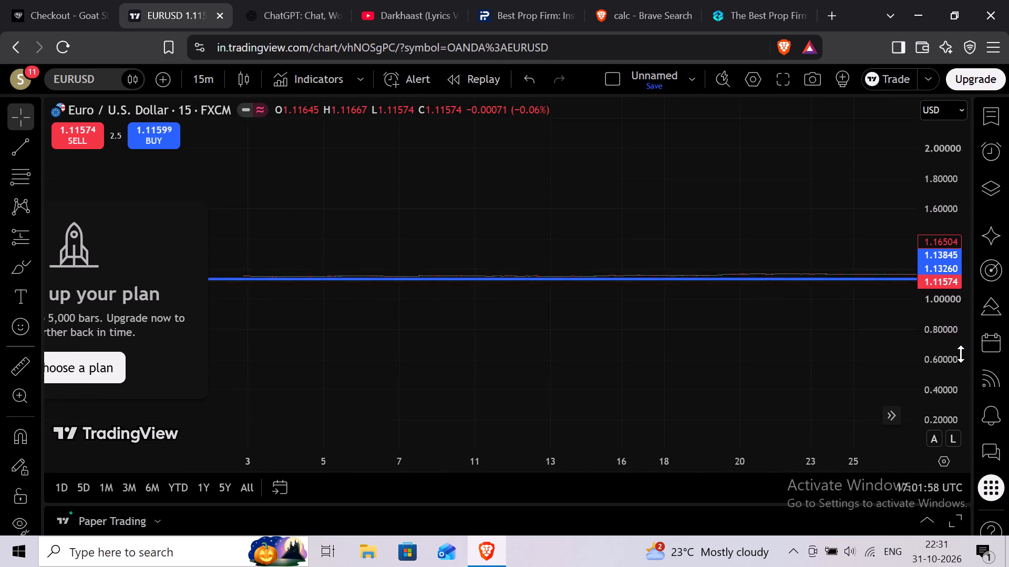
scroll(961, 354, "up", 10)
scroll(818, 345, "up", 11)
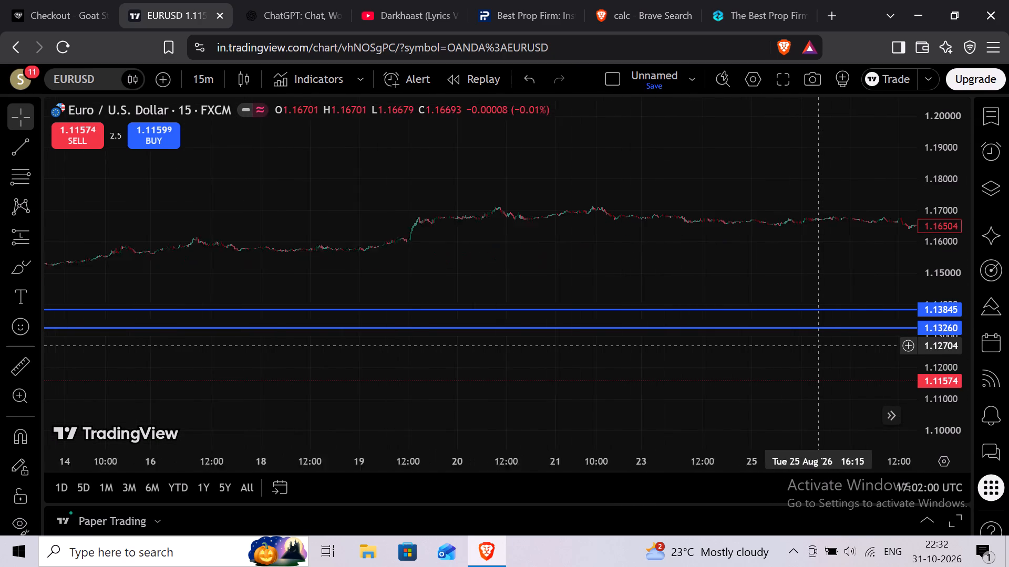
scroll(931, 338, "up", 8)
left_click_drag(737, 312, 695, 328)
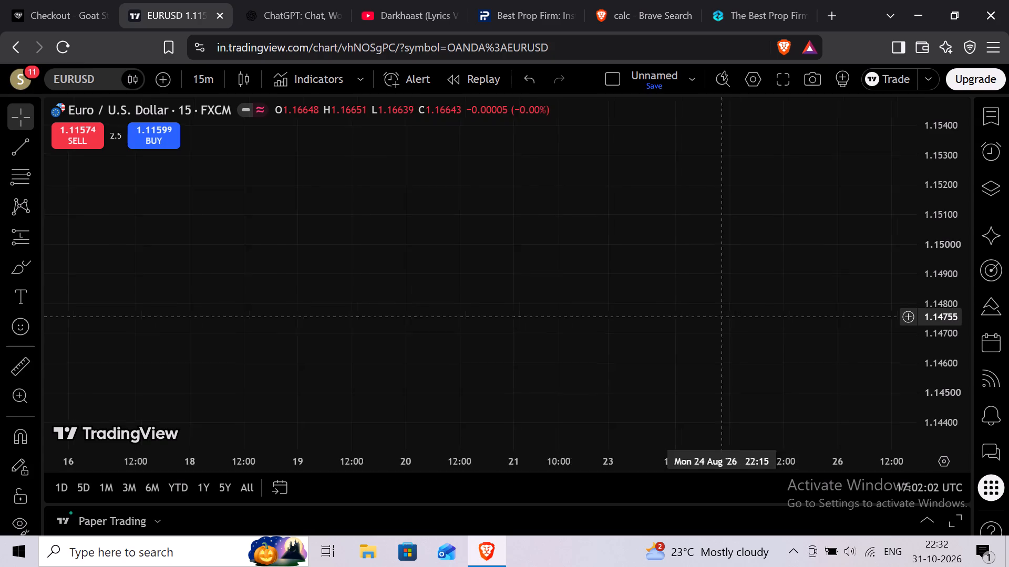
left_click_drag(695, 328, 542, 433)
left_click_drag(696, 307, 694, 552)
left_click_drag(764, 350, 651, 384)
left_click_drag(698, 344, 615, 381)
left_click_drag(527, 292, 571, 334)
scroll(573, 335, "down", 2)
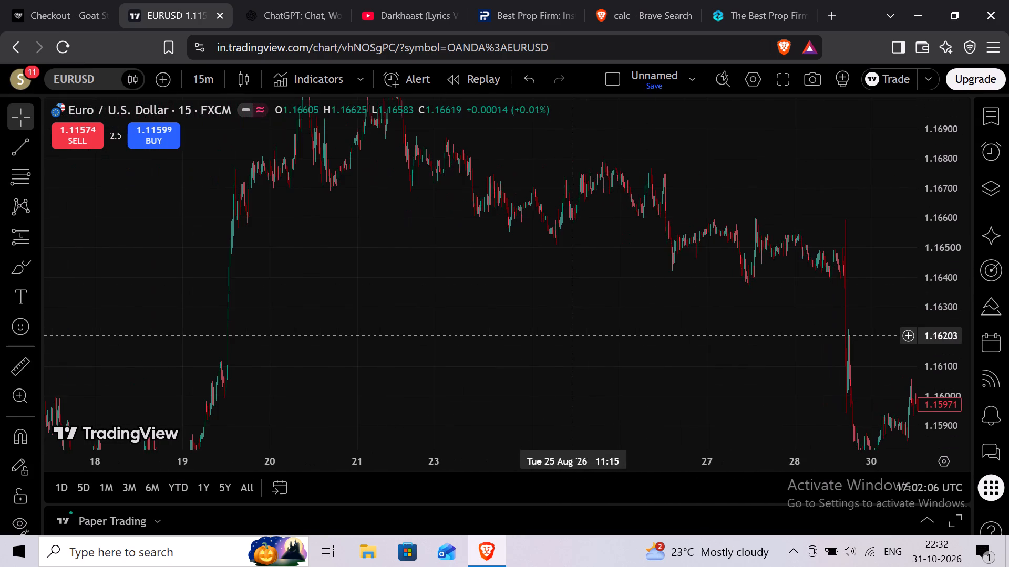
left_click_drag(590, 335, 680, 313)
scroll(683, 311, "down", 6)
left_click_drag(684, 311, 504, 304)
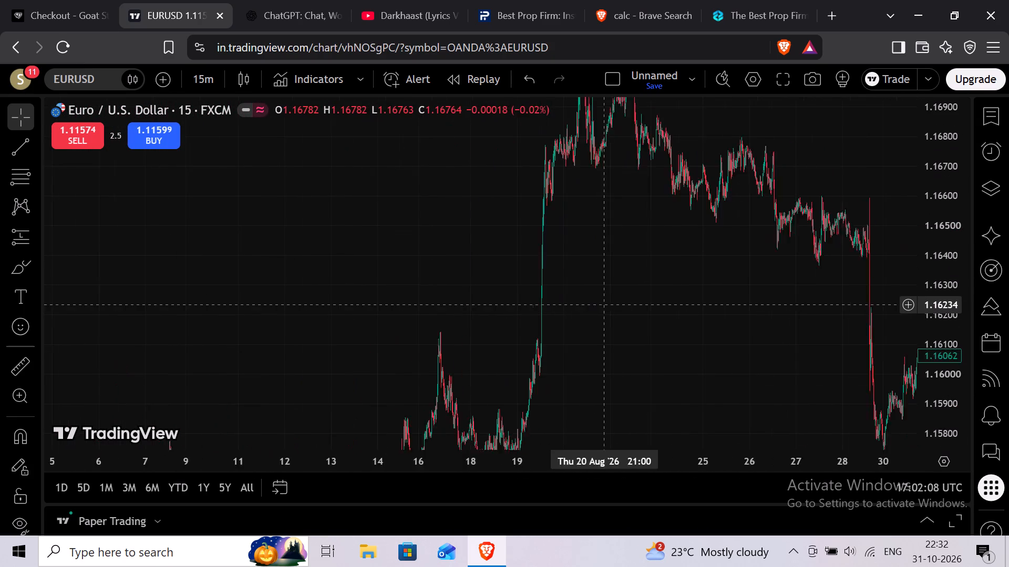
left_click_drag(504, 304, 377, 319)
left_click_drag(516, 344, 545, 222)
left_click_drag(364, 283, 417, 318)
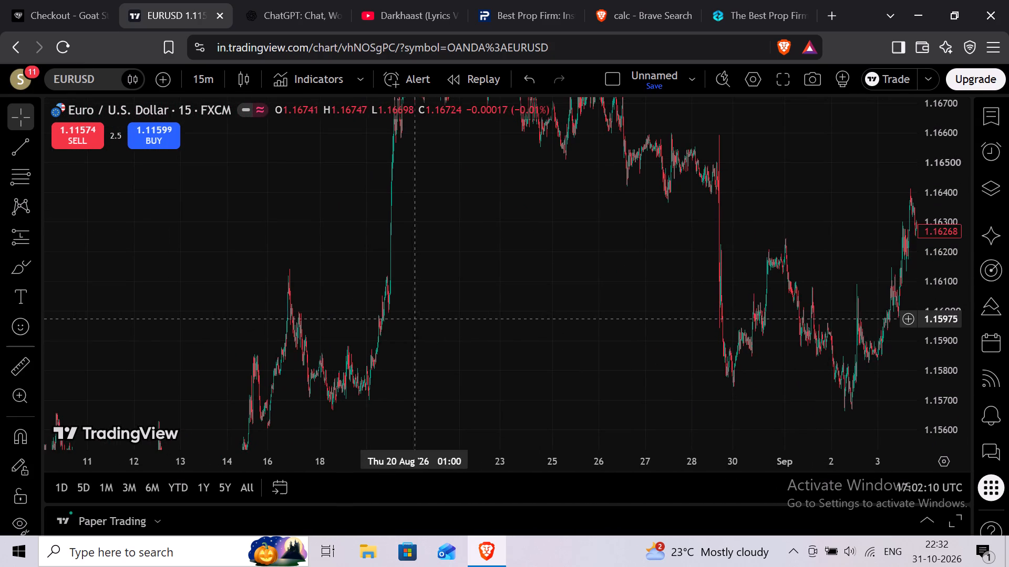
left_click_drag(570, 273, 539, 343)
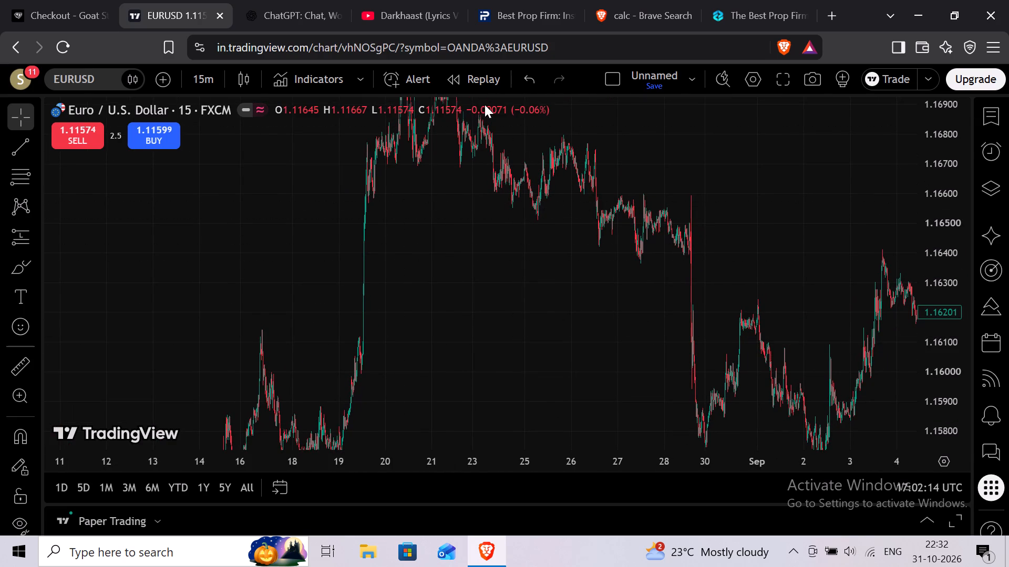
Switch the chart window to full-screen view.
key("F11")
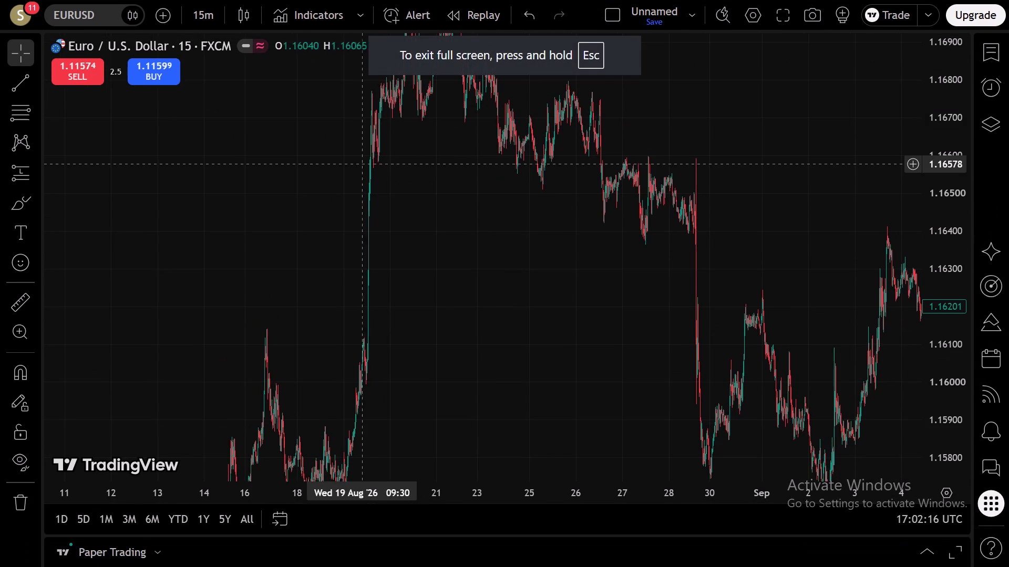
Change the chart interval to 4 hours.
left_click(219, 5)
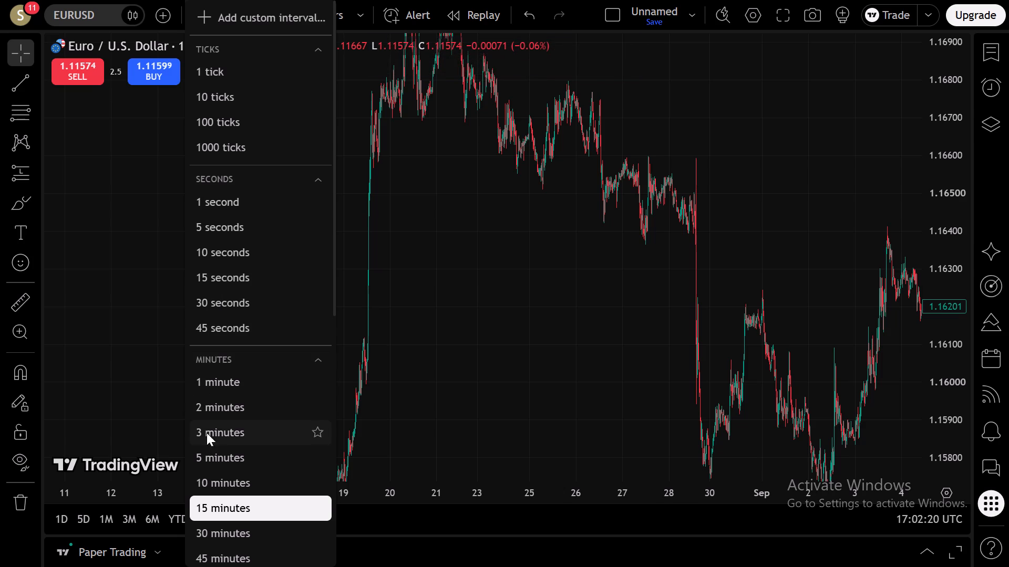
scroll(211, 422, "down", 1)
left_click(247, 289)
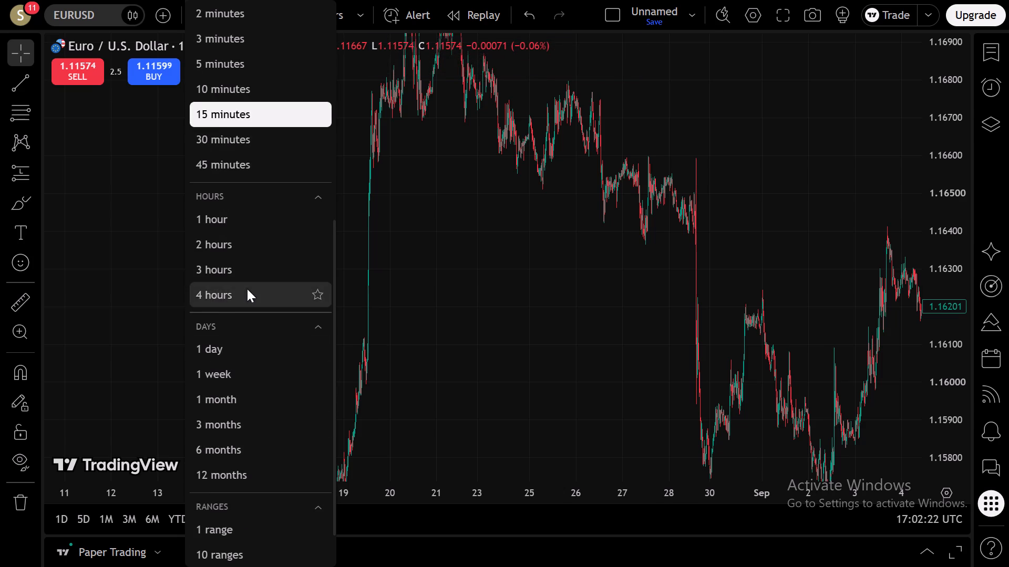
Examine the 4-hour EURUSD price action from the latest candles back to August and September.
scroll(934, 226, "down", 2)
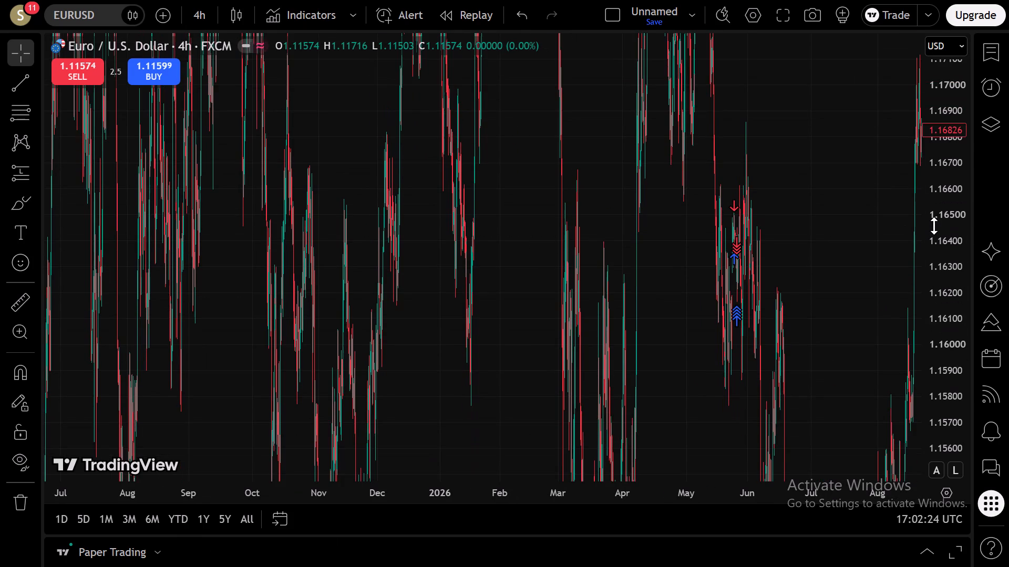
scroll(934, 226, "down", 6)
left_click_drag(842, 250, 368, 236)
scroll(540, 266, "up", 1)
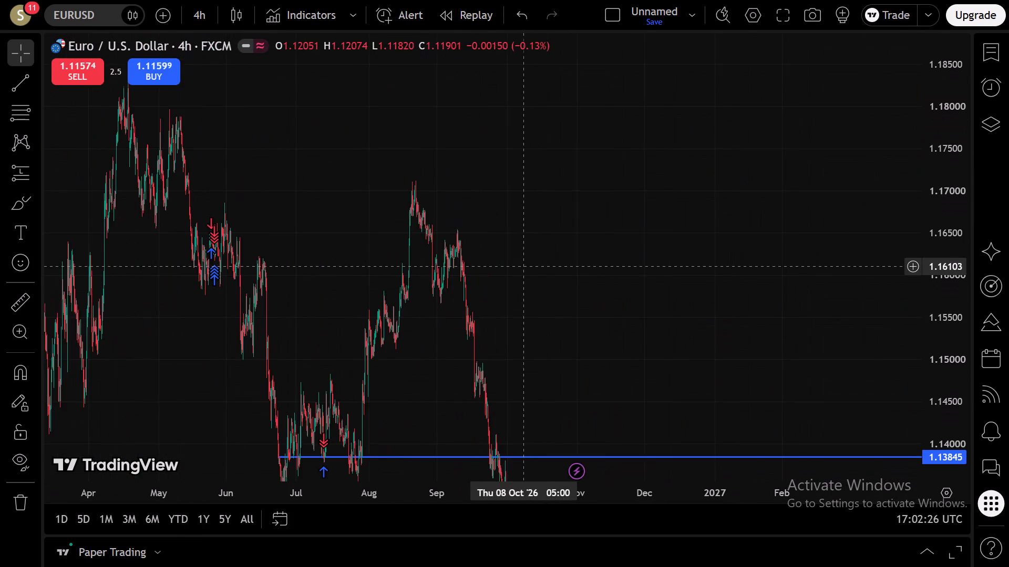
left_click_drag(510, 265, 328, 231)
scroll(325, 228, "up", 6)
left_click_drag(263, 264, 800, 146)
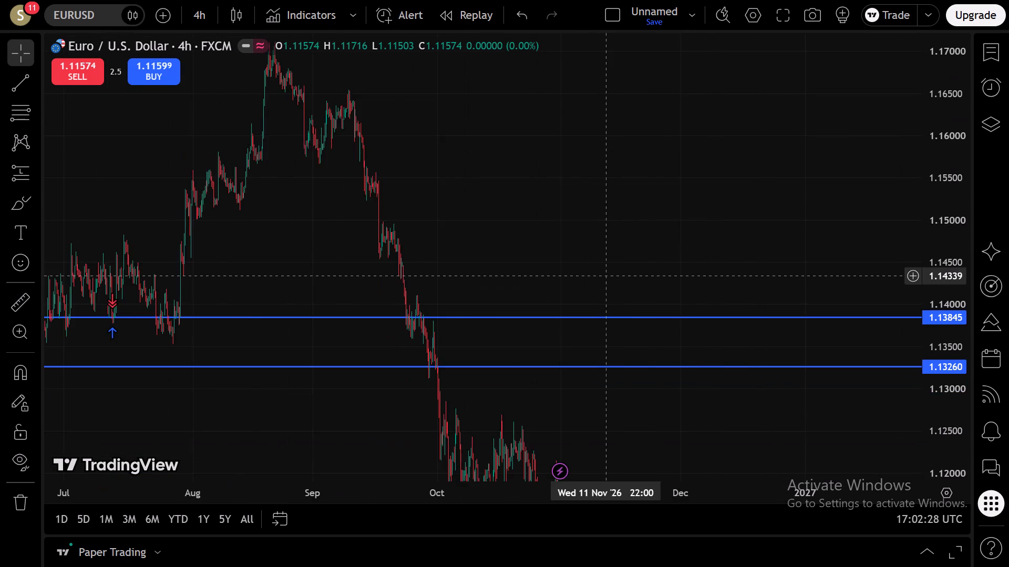
scroll(606, 276, "up", 8)
left_click_drag(440, 282, 940, 145)
scroll(599, 343, "up", 2)
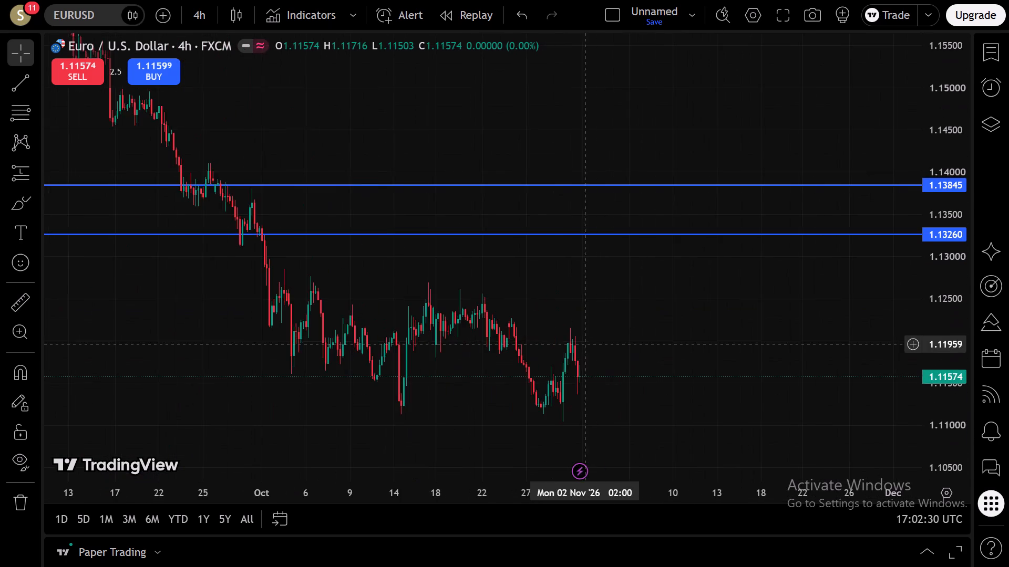
scroll(576, 342, "up", 3)
left_click_drag(335, 286, 757, 322)
left_click_drag(305, 224, 717, 402)
left_click_drag(438, 289, 684, 318)
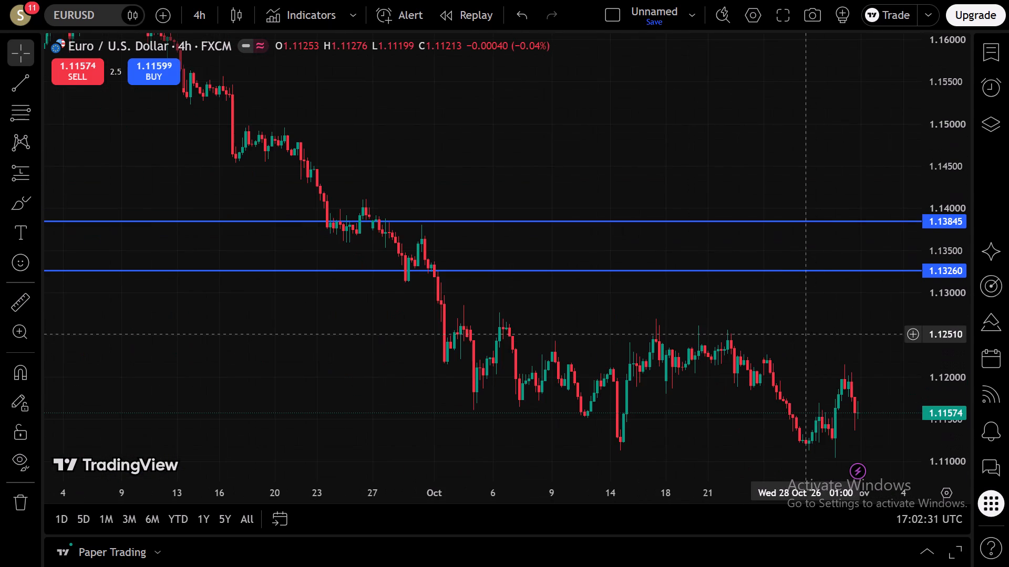
left_click_drag(684, 318, 657, 335)
scroll(659, 337, "up", 2)
left_click_drag(387, 276, 471, 294)
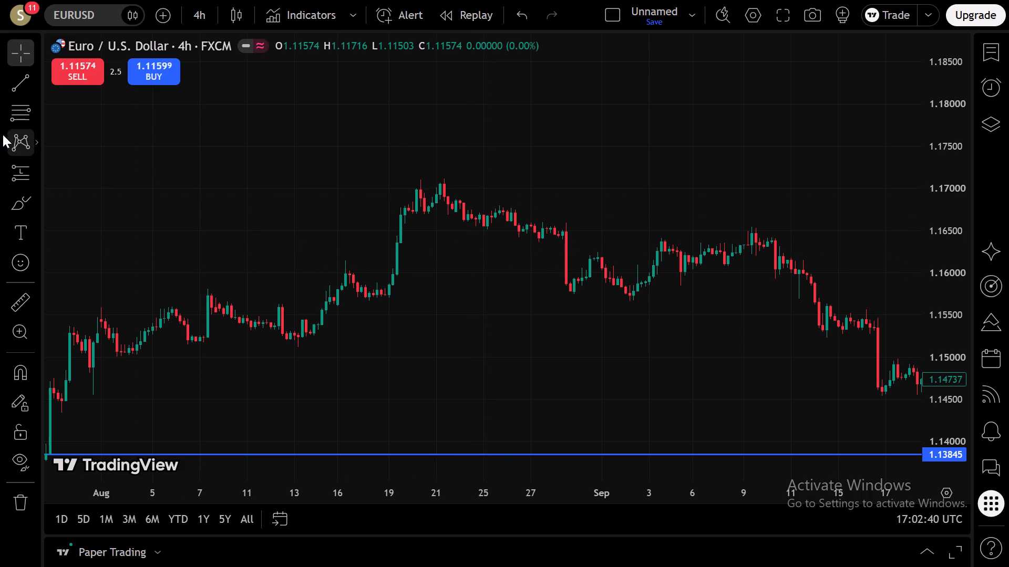
Draw two near-horizontal trendlines from 18 August to 1 September, one from about 1.1605 to 1.1609 and one near 1.1636.
left_click(23, 85)
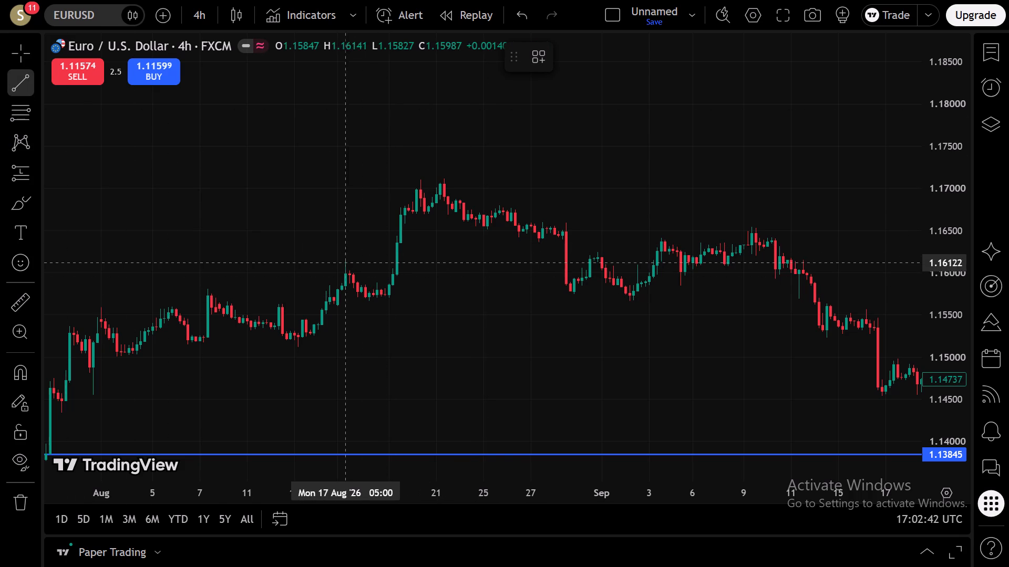
left_click(375, 269)
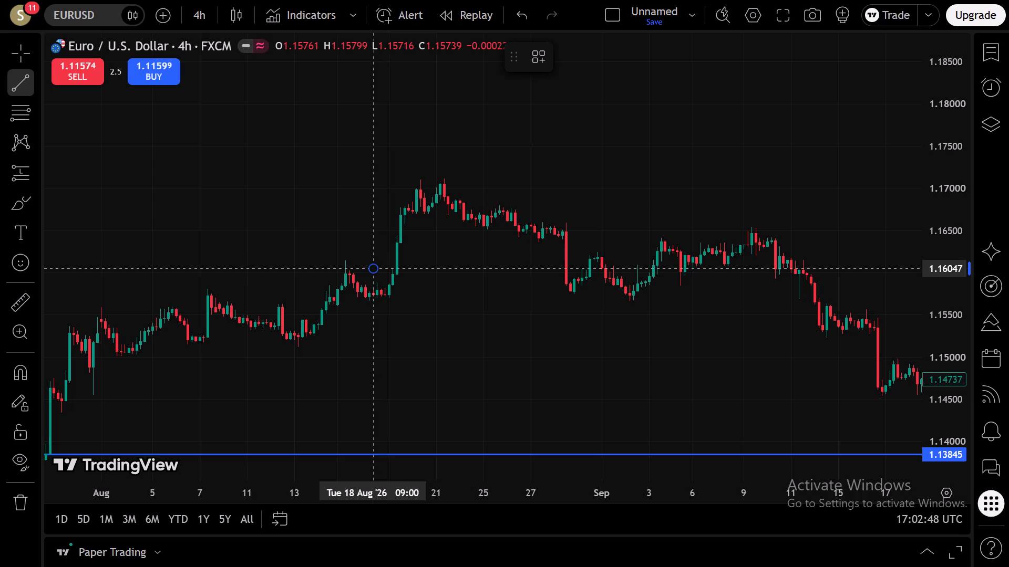
left_click(614, 265)
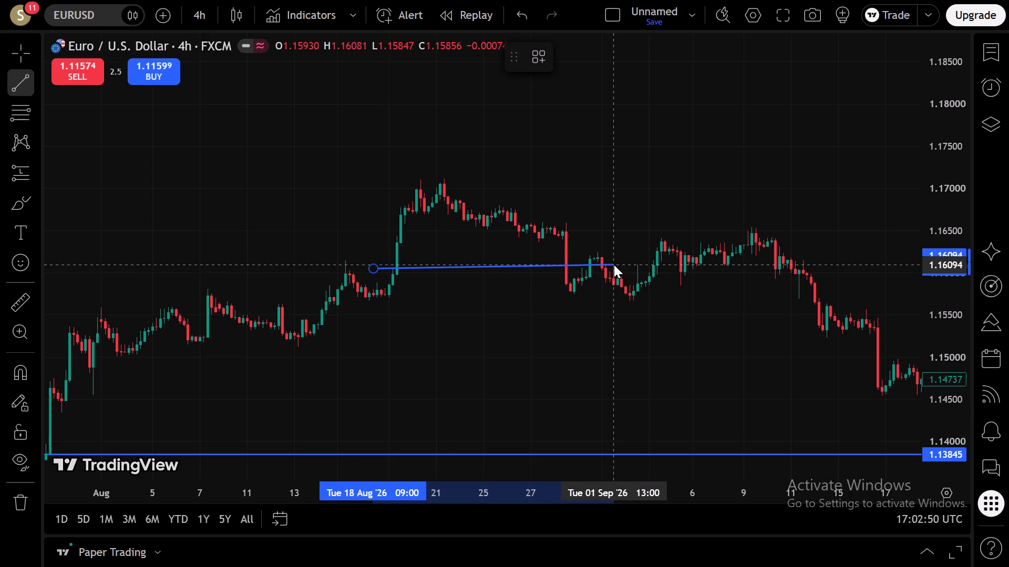
left_click(12, 75)
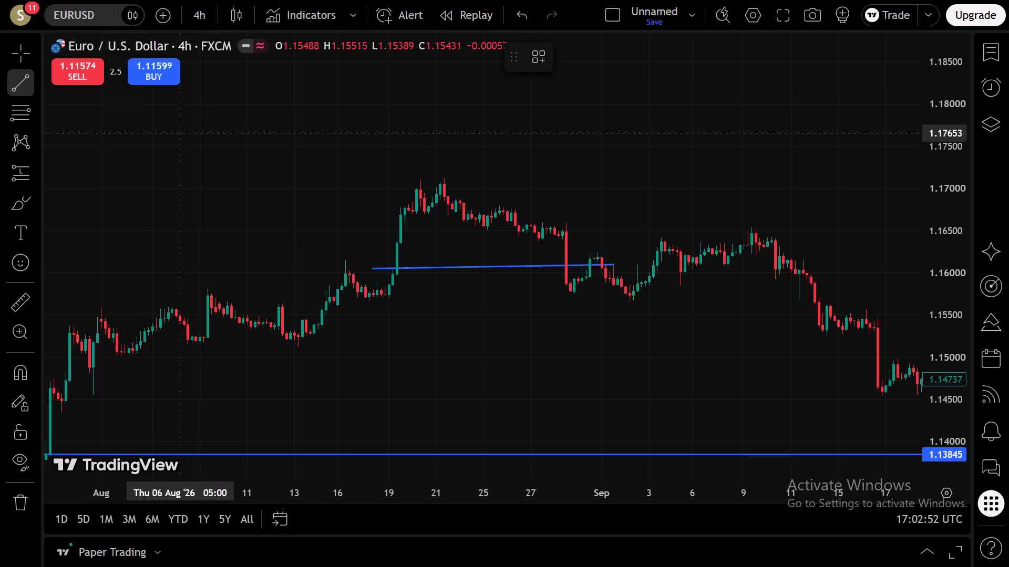
left_click(376, 243)
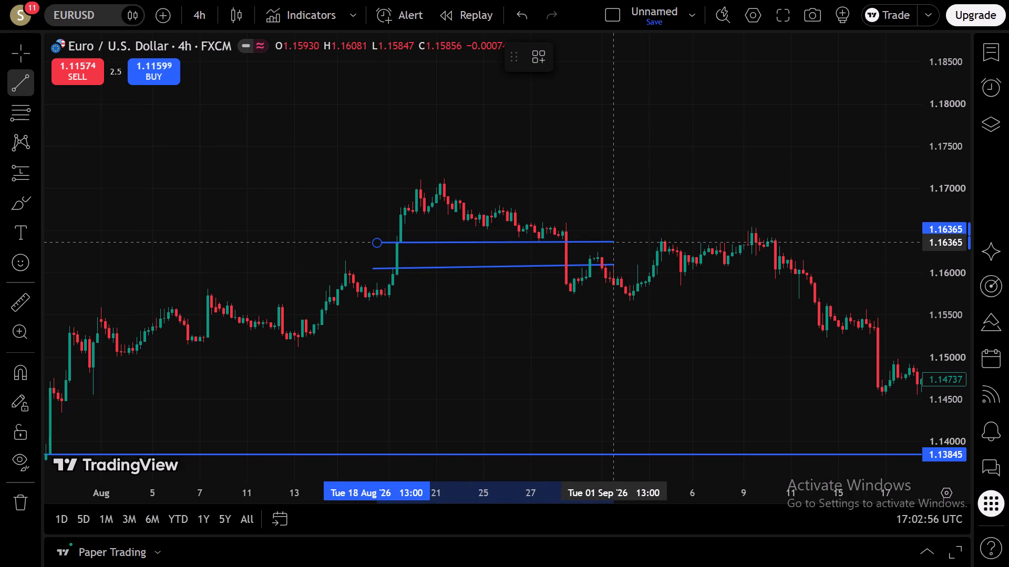
left_click(612, 242)
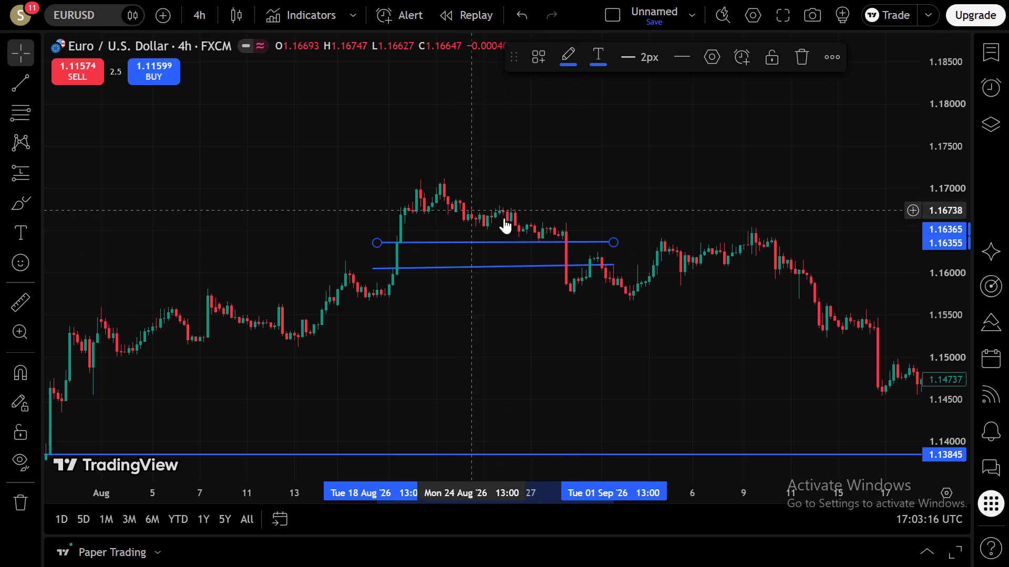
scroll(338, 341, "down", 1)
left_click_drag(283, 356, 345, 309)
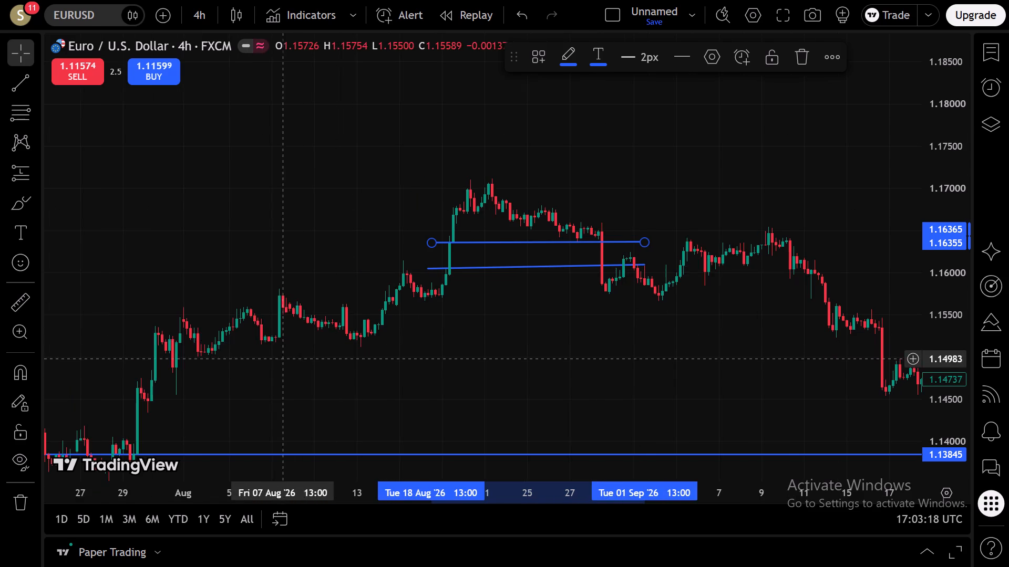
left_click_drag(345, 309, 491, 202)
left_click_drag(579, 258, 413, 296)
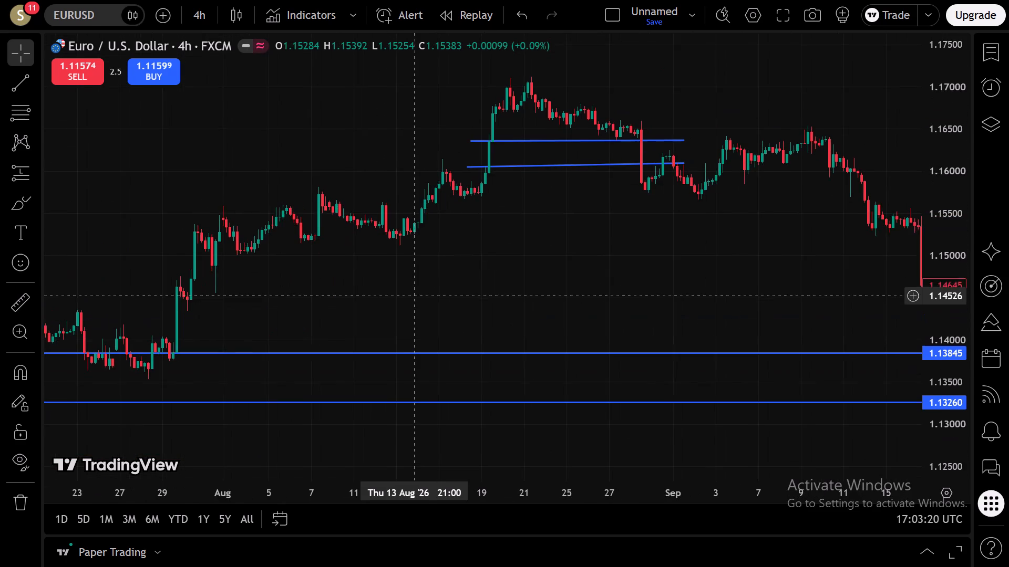
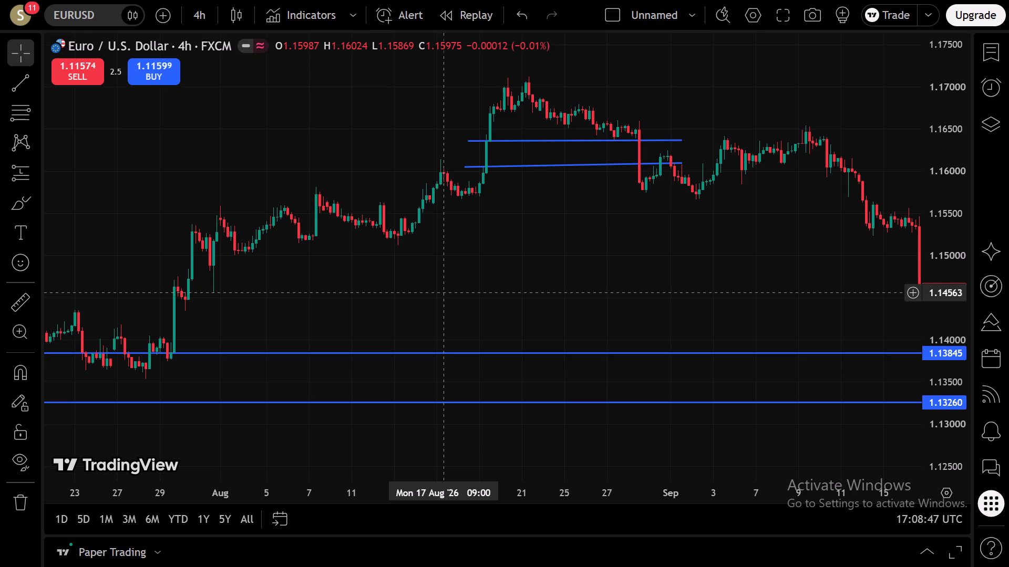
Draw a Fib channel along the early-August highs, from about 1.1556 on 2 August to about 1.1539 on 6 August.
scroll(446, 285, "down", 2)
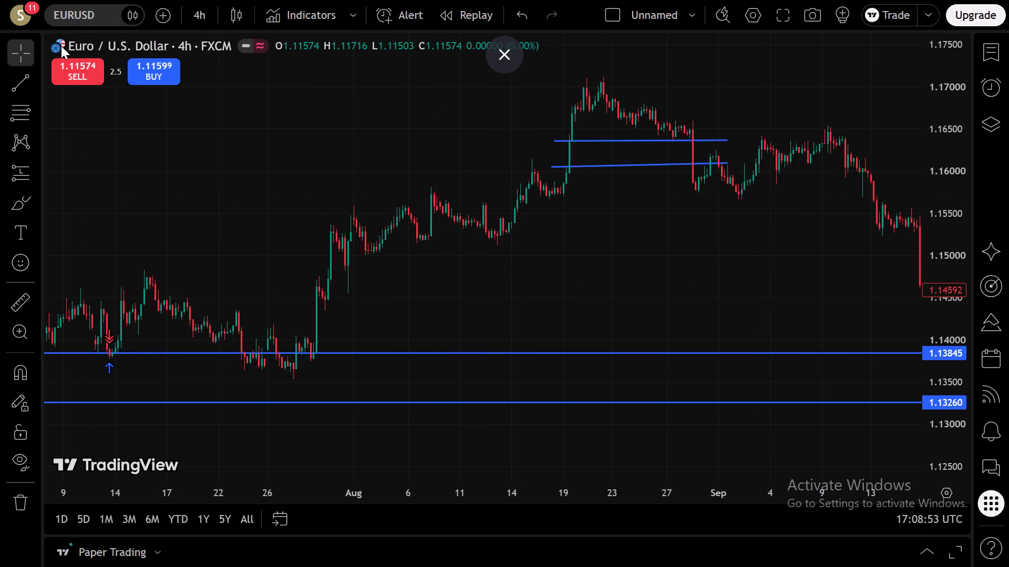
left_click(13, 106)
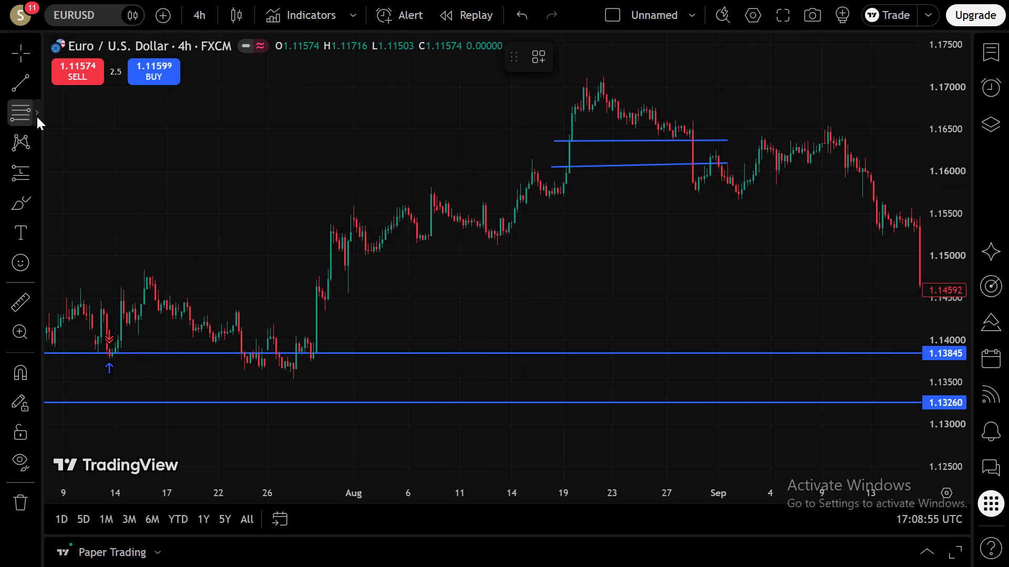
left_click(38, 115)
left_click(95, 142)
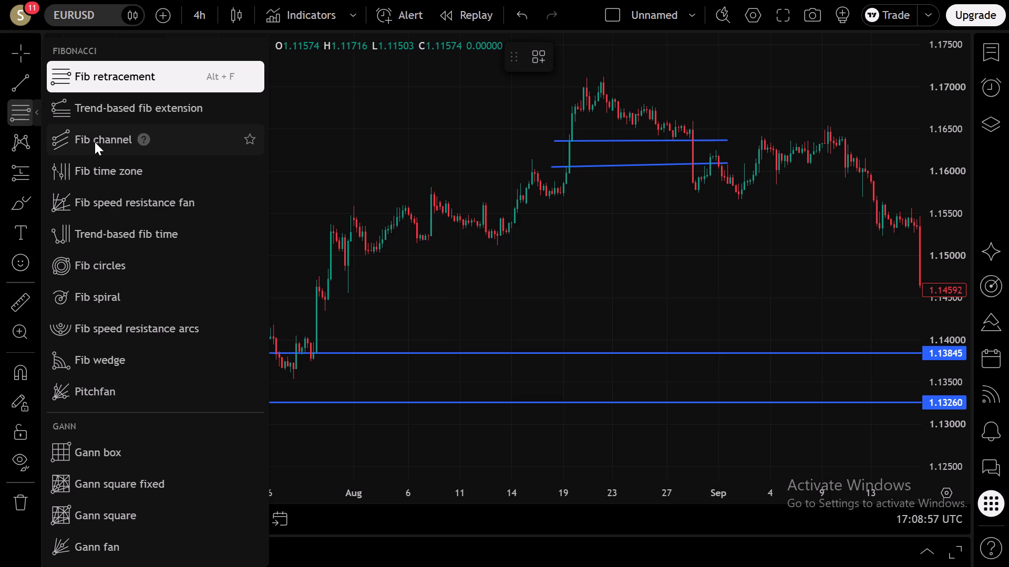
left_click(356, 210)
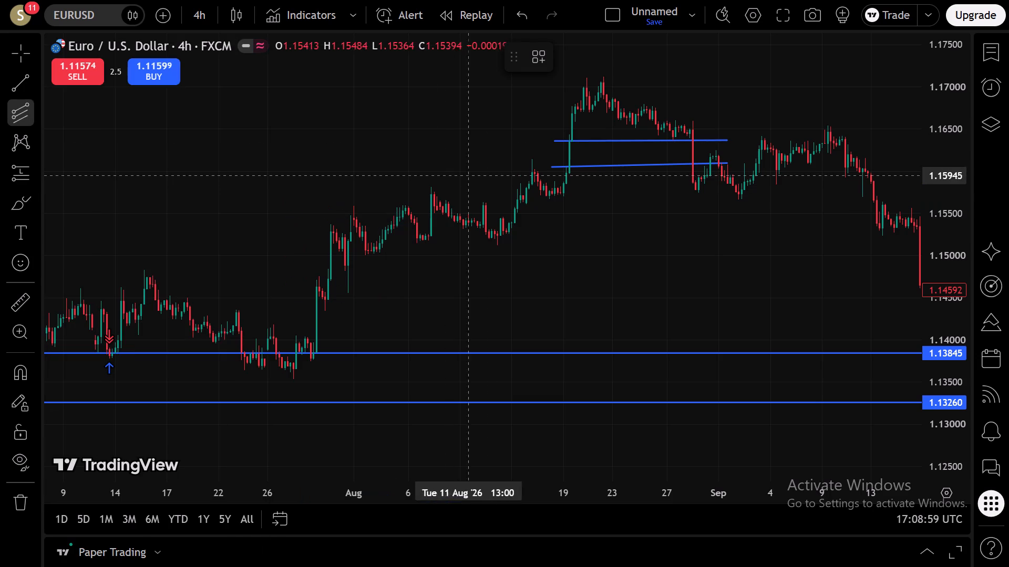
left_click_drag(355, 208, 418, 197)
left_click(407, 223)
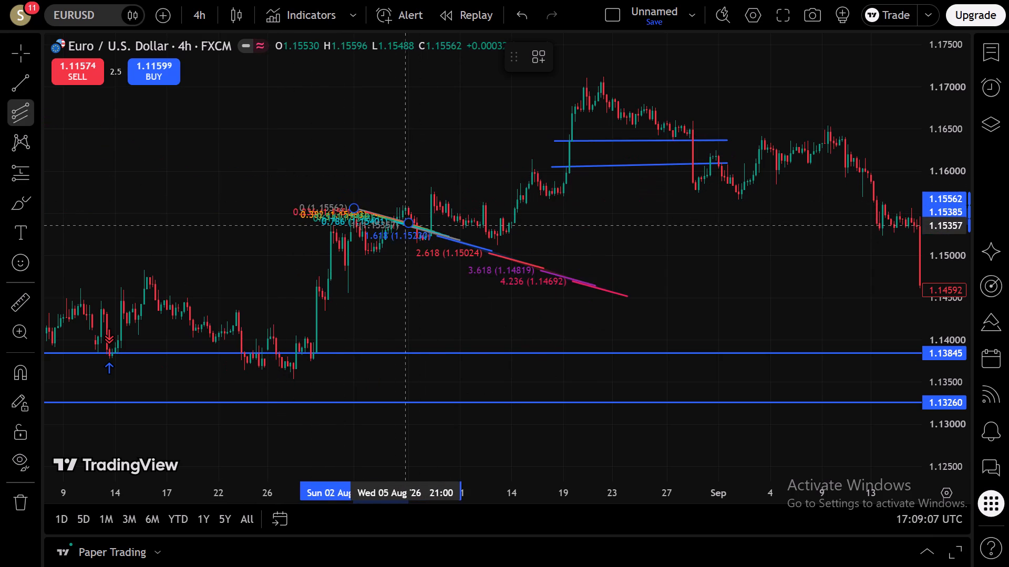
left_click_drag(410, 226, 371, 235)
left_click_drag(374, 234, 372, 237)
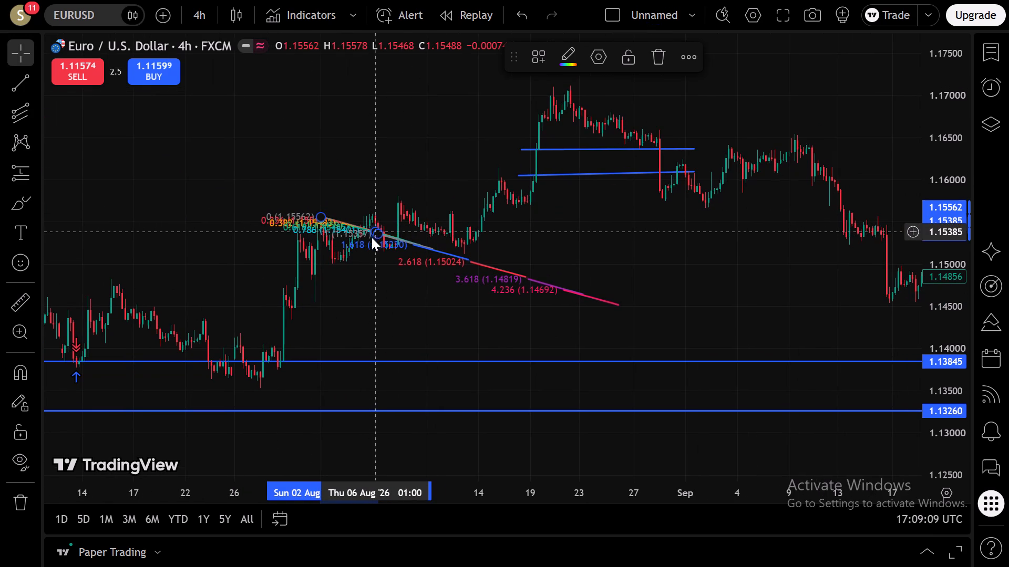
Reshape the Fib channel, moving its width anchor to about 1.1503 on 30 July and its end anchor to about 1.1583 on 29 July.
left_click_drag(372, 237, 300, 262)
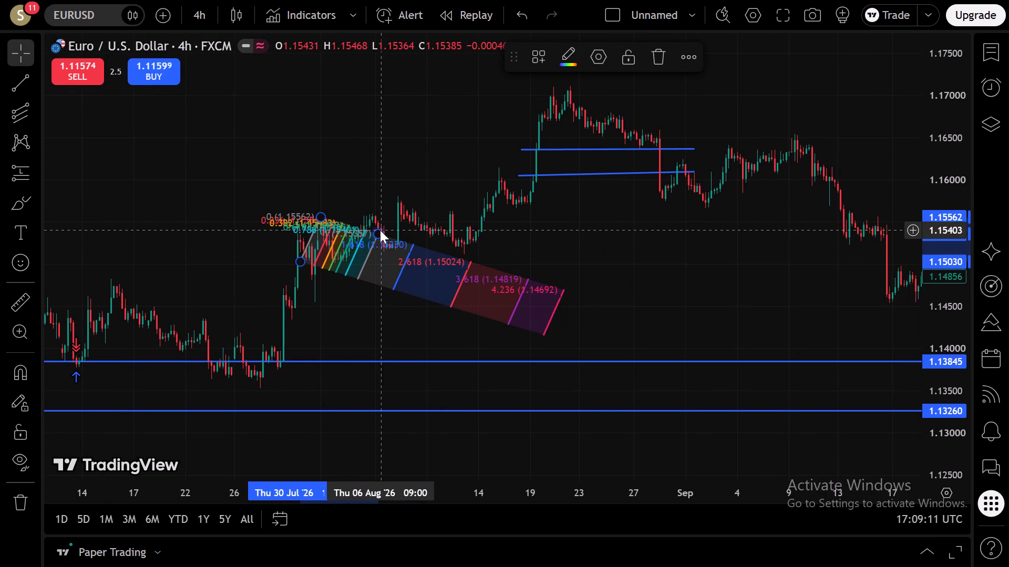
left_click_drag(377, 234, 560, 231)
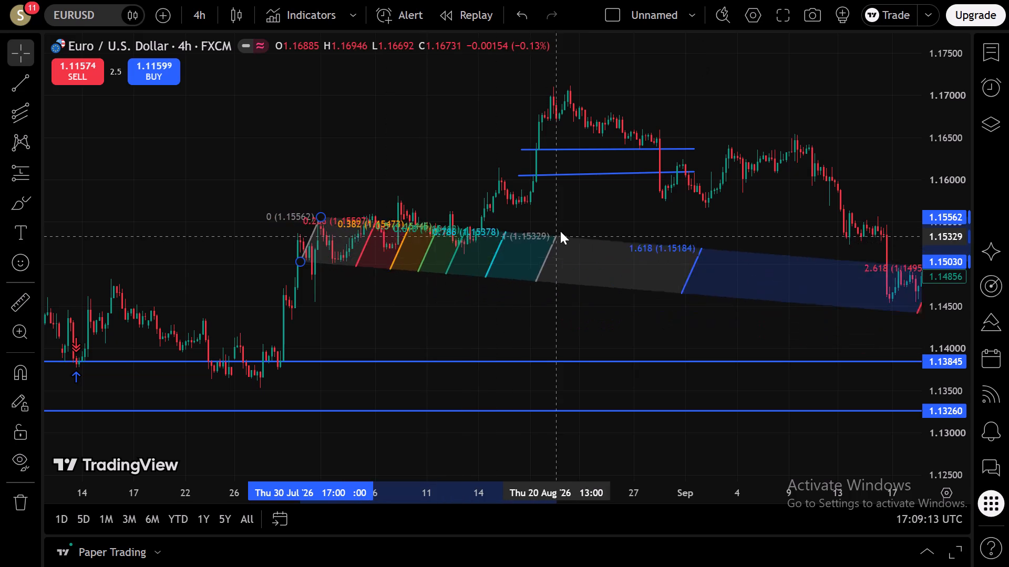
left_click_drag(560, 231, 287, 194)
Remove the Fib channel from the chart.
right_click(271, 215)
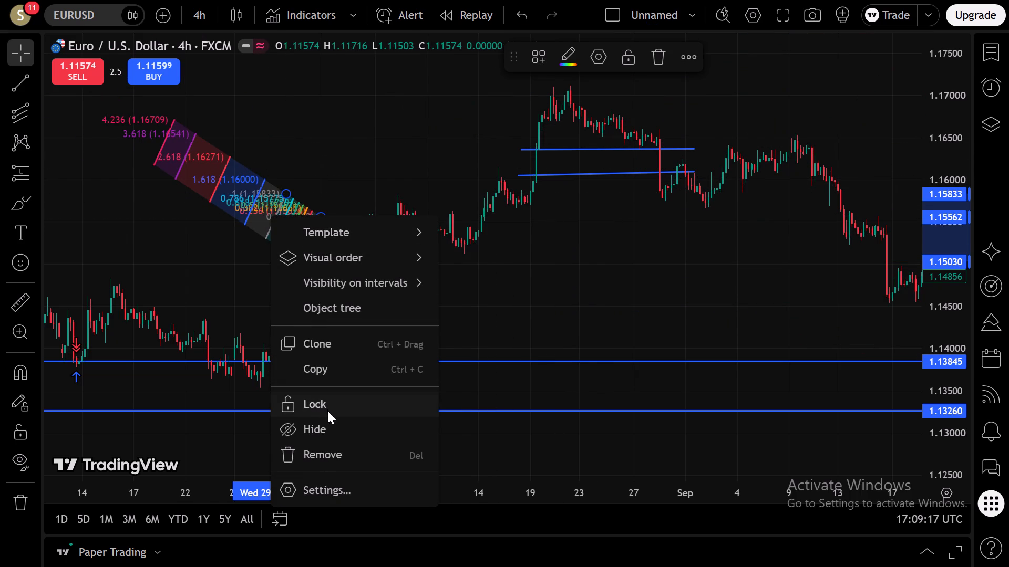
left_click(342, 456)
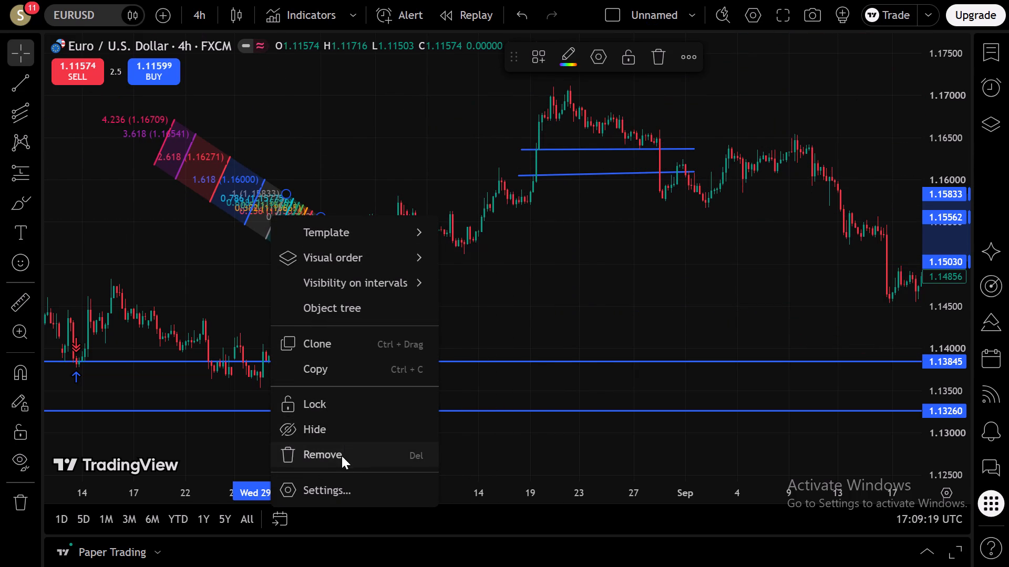
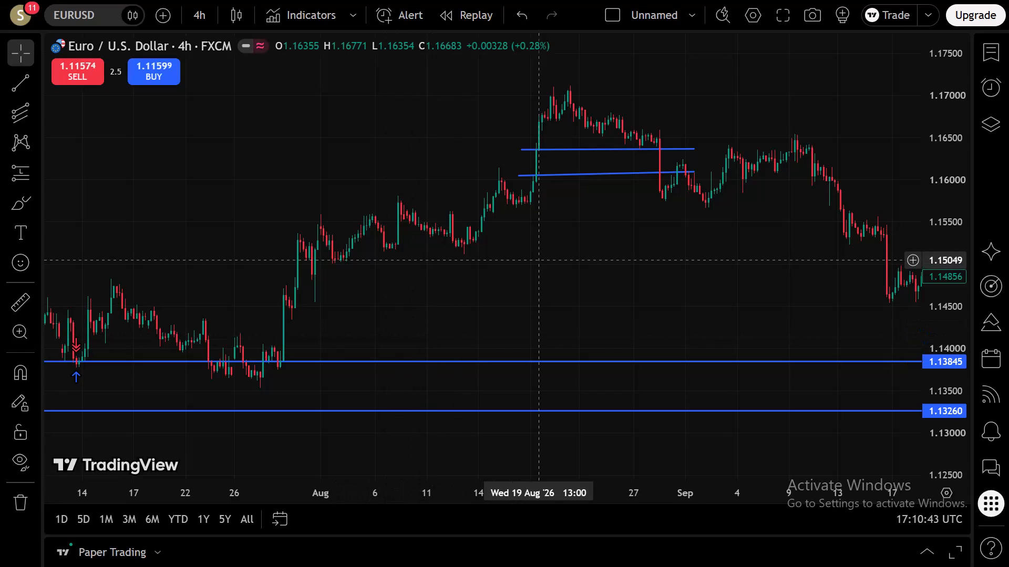
Exit the browser's full-screen view and launch the Kuro app from Windows search.
key("F11")
left_click(171, 533)
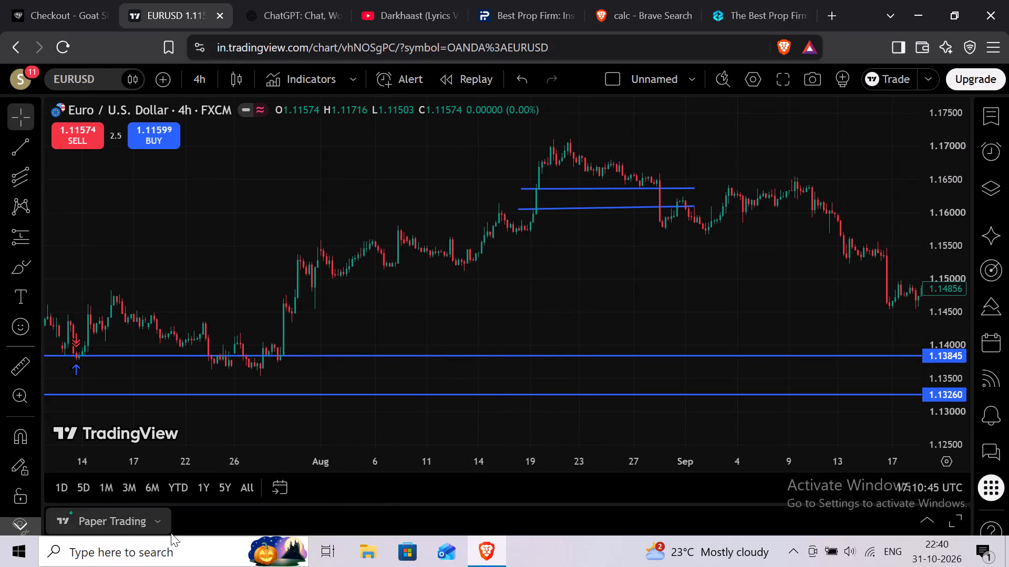
left_click(159, 560)
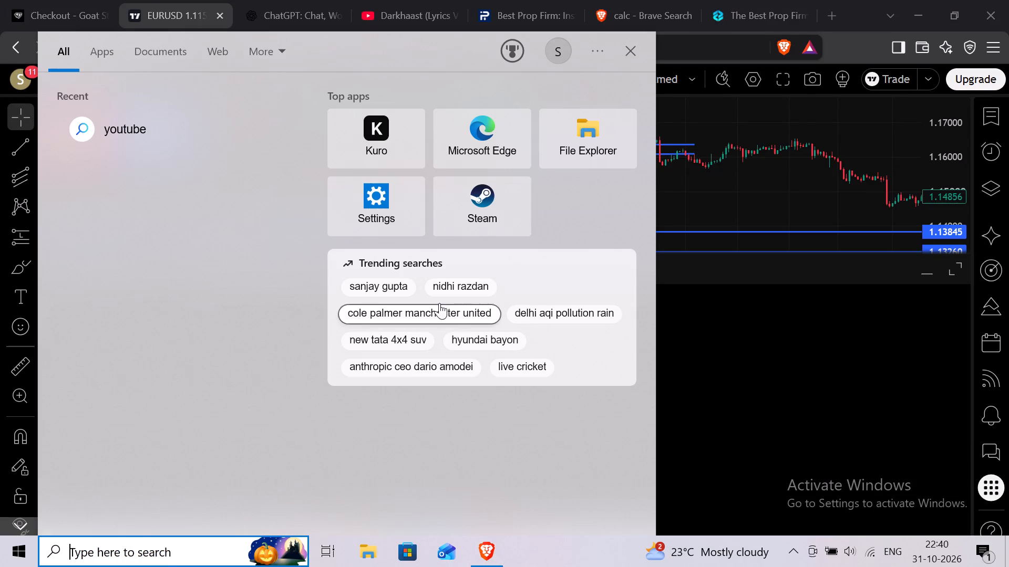
left_click(385, 129)
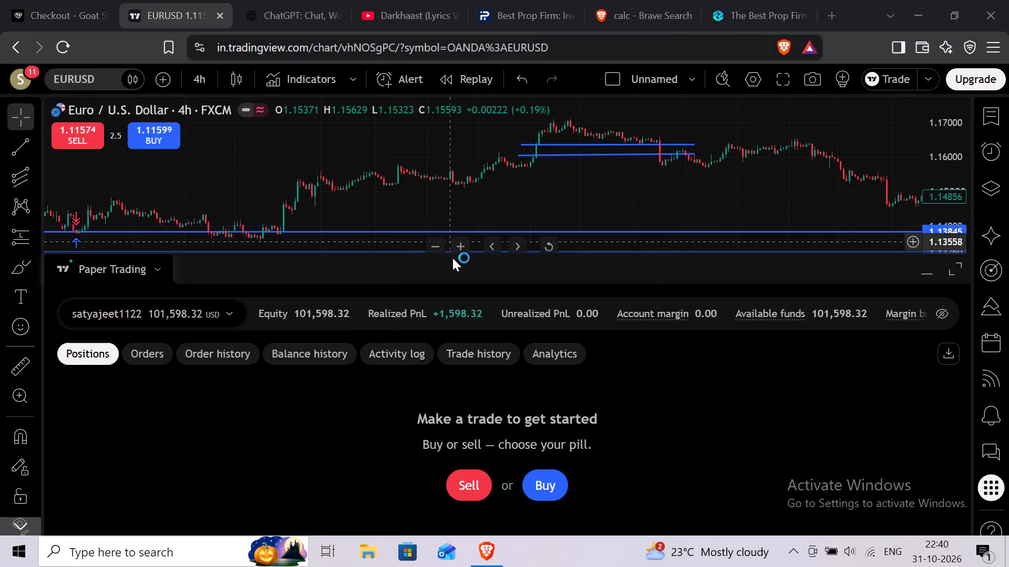
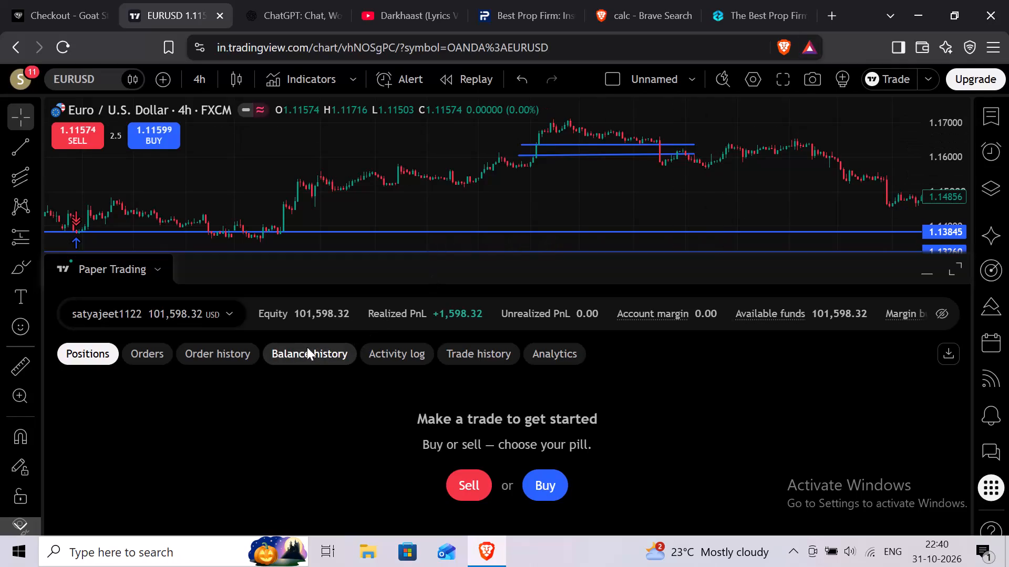
Check the order history, open orders and positions of the paper trading account.
left_click(228, 350)
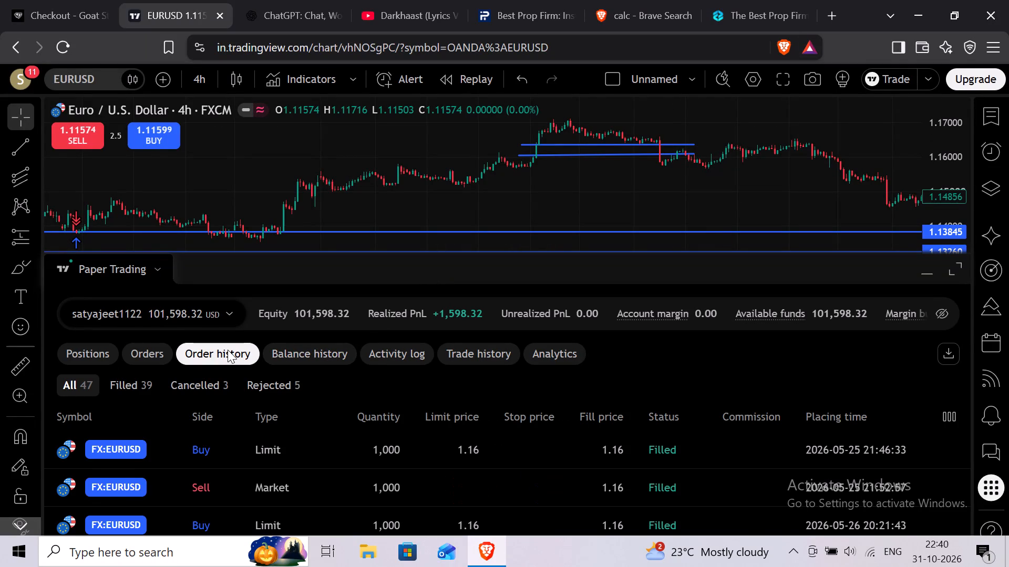
left_click(126, 350)
left_click(110, 349)
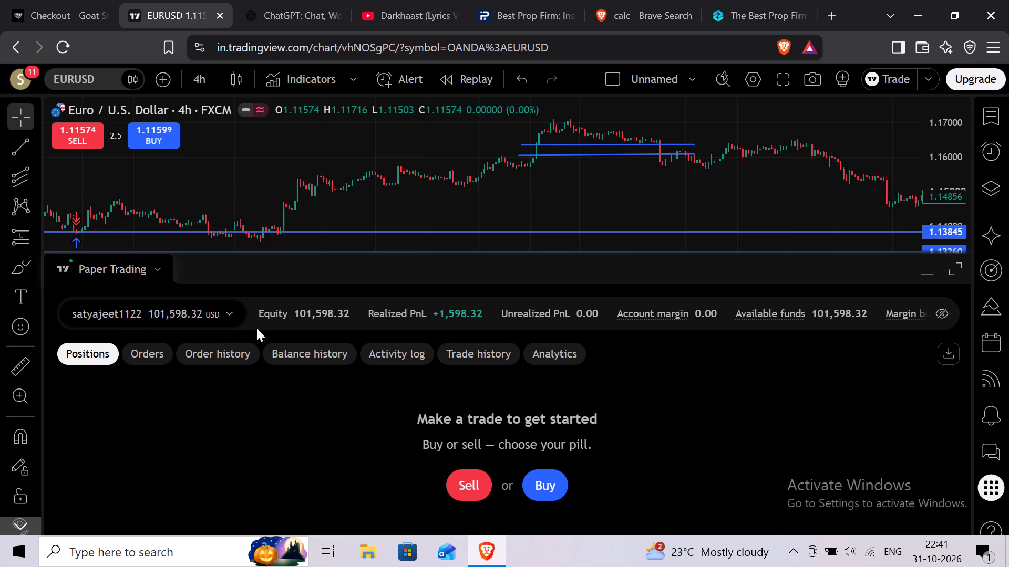
scroll(293, 327, "down", 1)
Examine the paper trading account's balance history from the newest entries to the oldest and back.
left_click(308, 358)
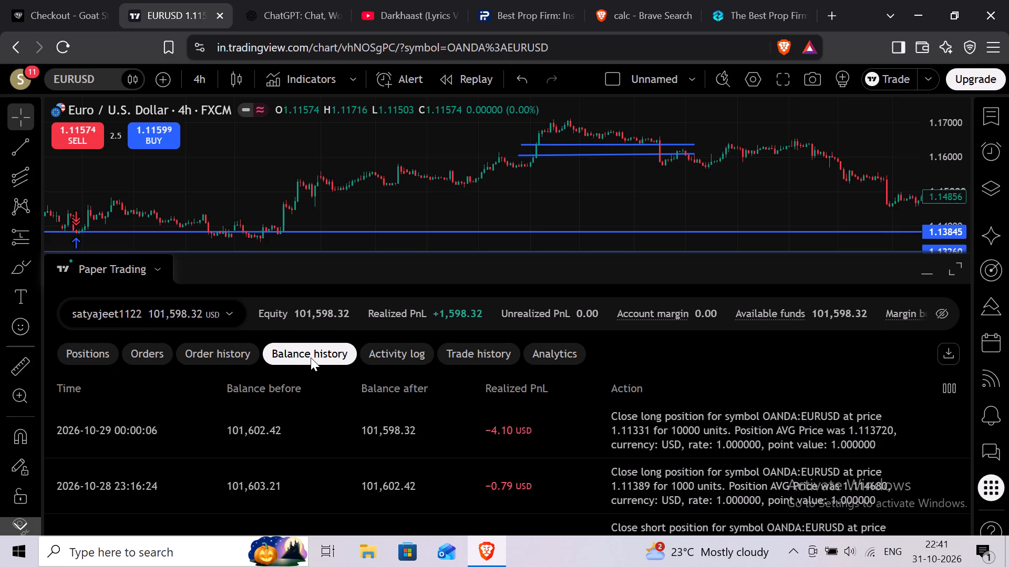
middle_click(317, 405)
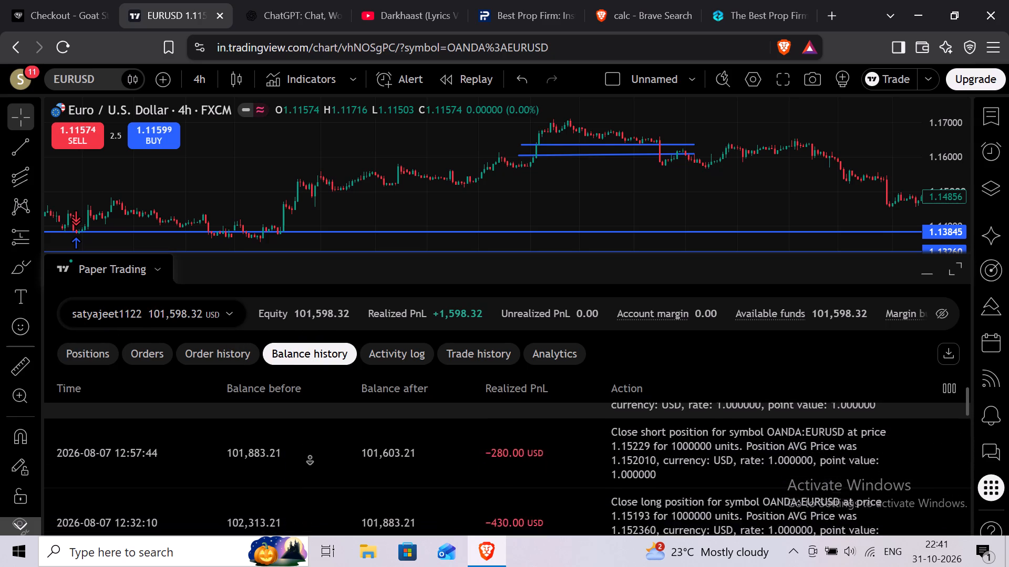
middle_click(310, 457)
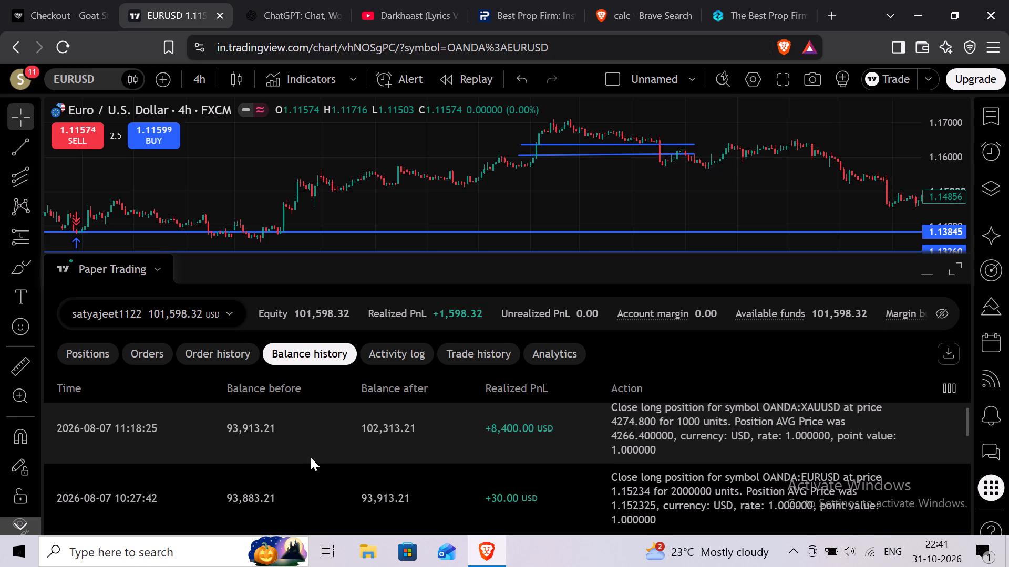
middle_click(311, 457)
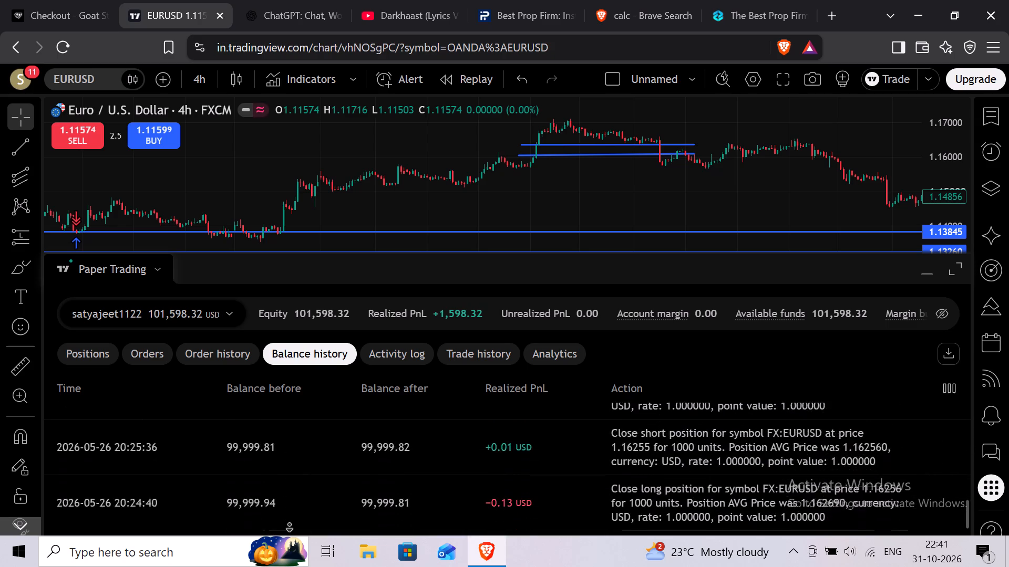
middle_click(290, 524)
scroll(290, 524, "up", 12)
scroll(377, 482, "up", 3)
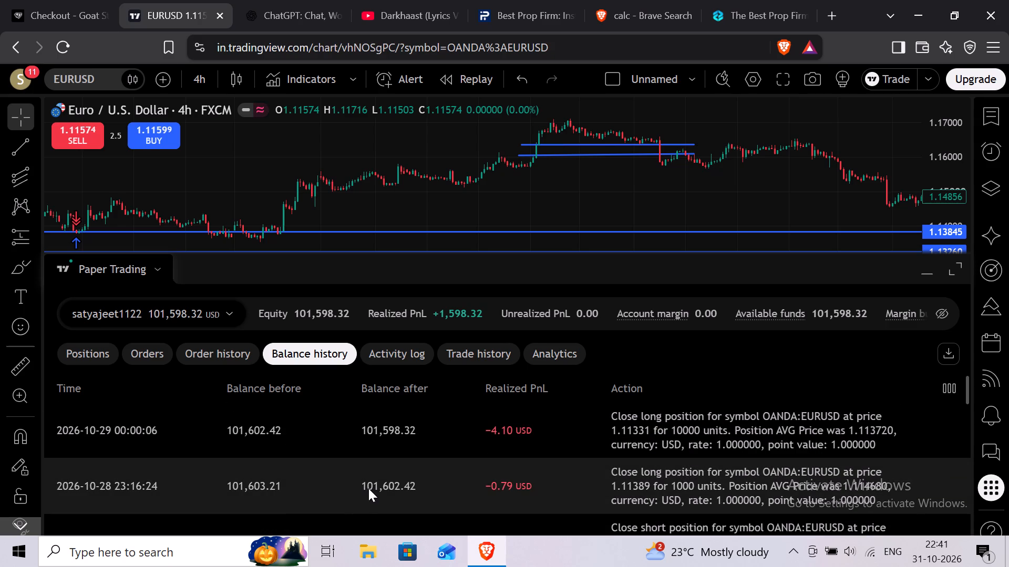
scroll(368, 463, "up", 4)
scroll(368, 463, "down", 2)
scroll(368, 463, "up", 2)
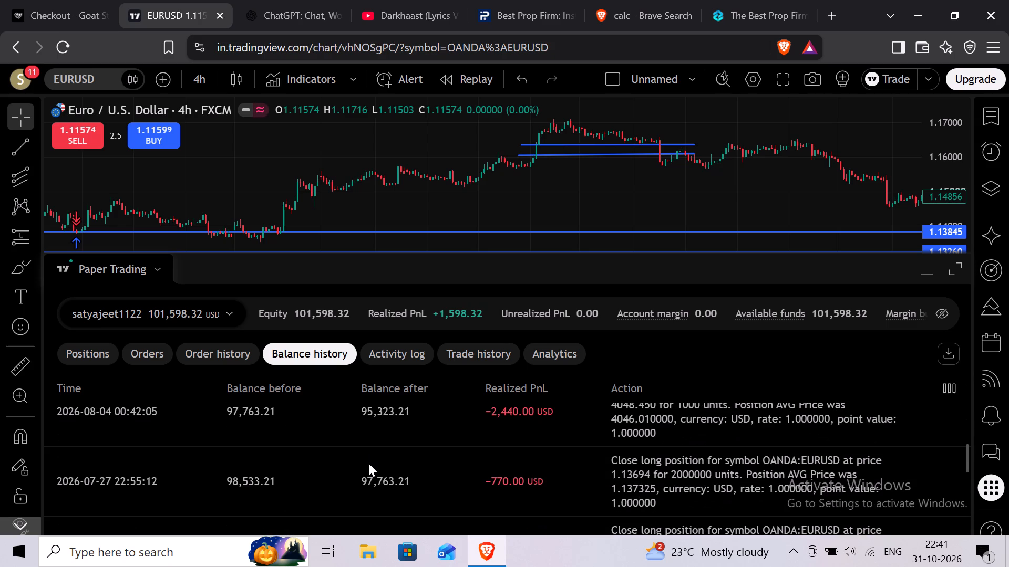
middle_click(368, 463)
scroll(365, 426, "up", 1)
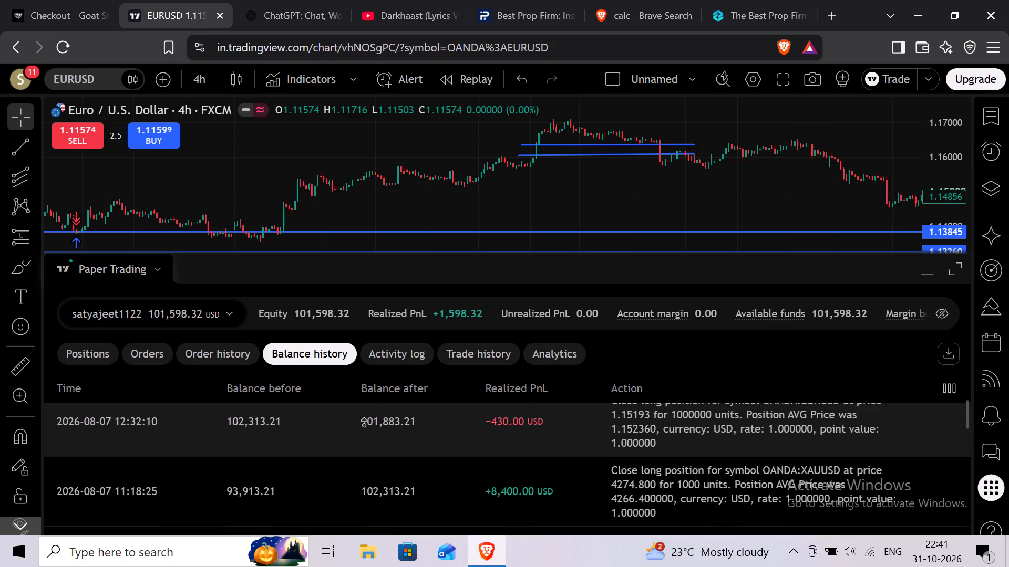
middle_click(364, 425)
scroll(364, 425, "up", 4)
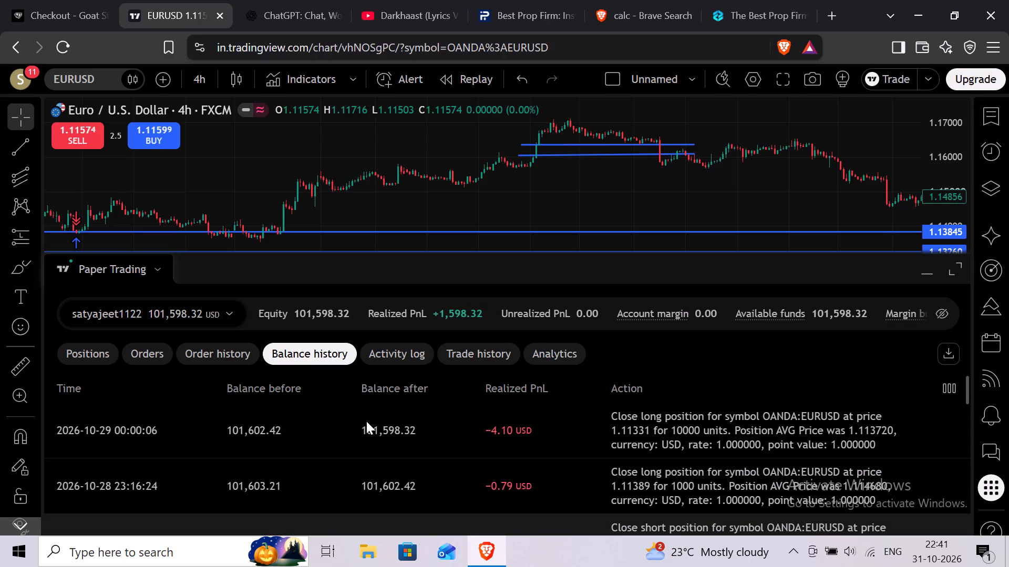
Examine the paper trading account's activity log and the entries and exits in its trade history, from newest to oldest.
left_click(418, 346)
left_click(453, 364)
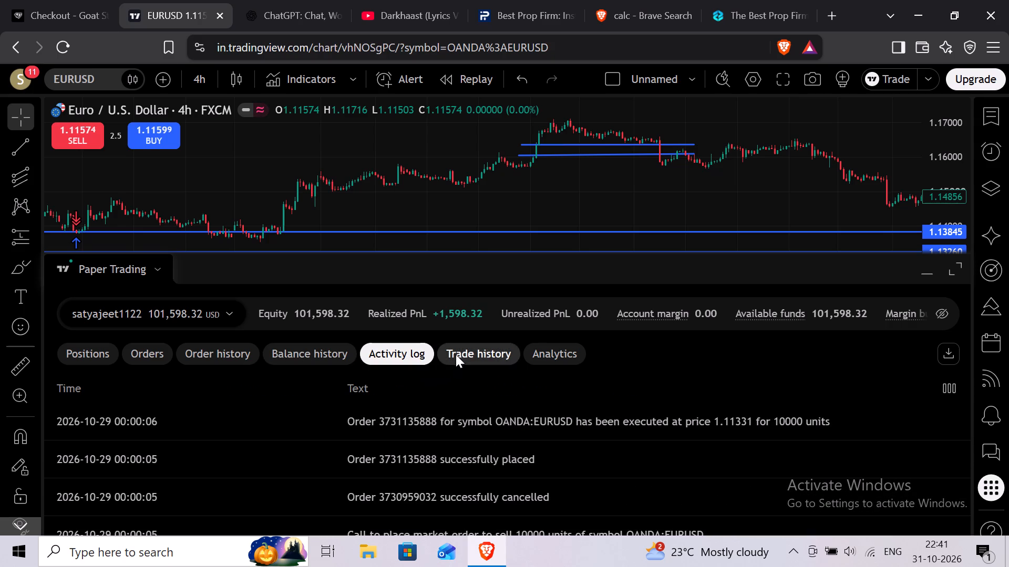
left_click(457, 353)
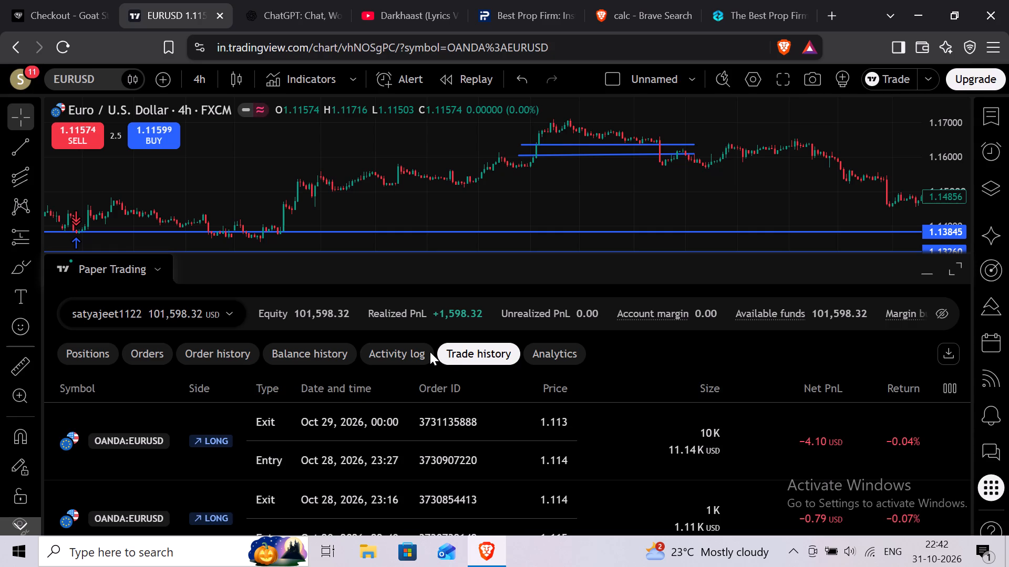
scroll(445, 443, "down", 1)
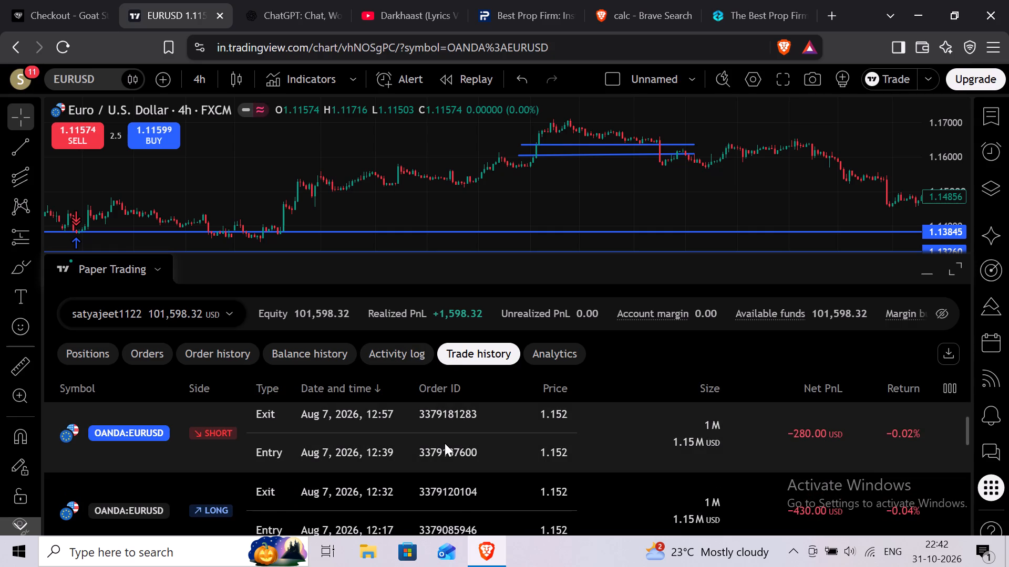
scroll(445, 443, "down", 2)
scroll(445, 443, "up", 1)
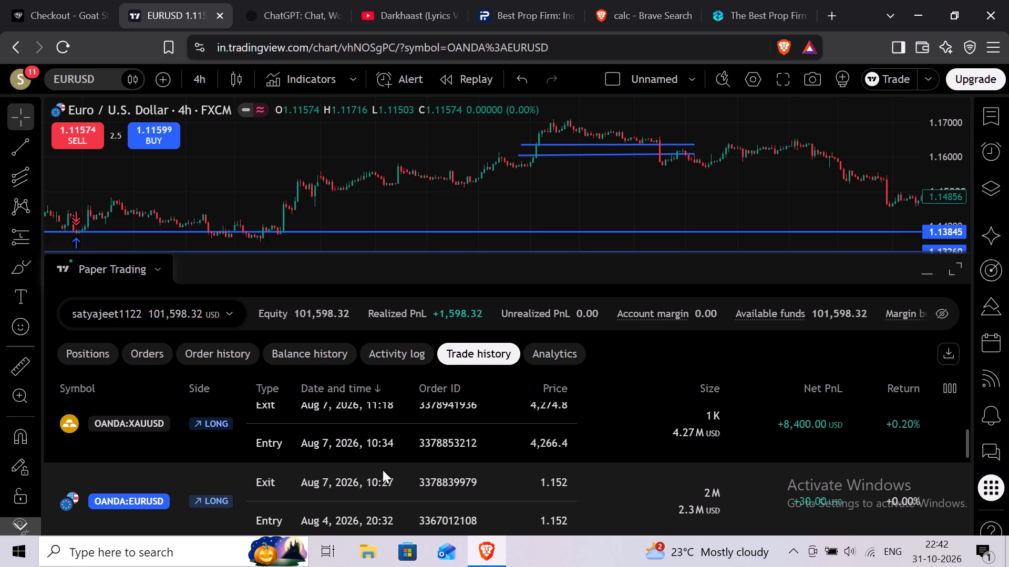
middle_click(327, 486)
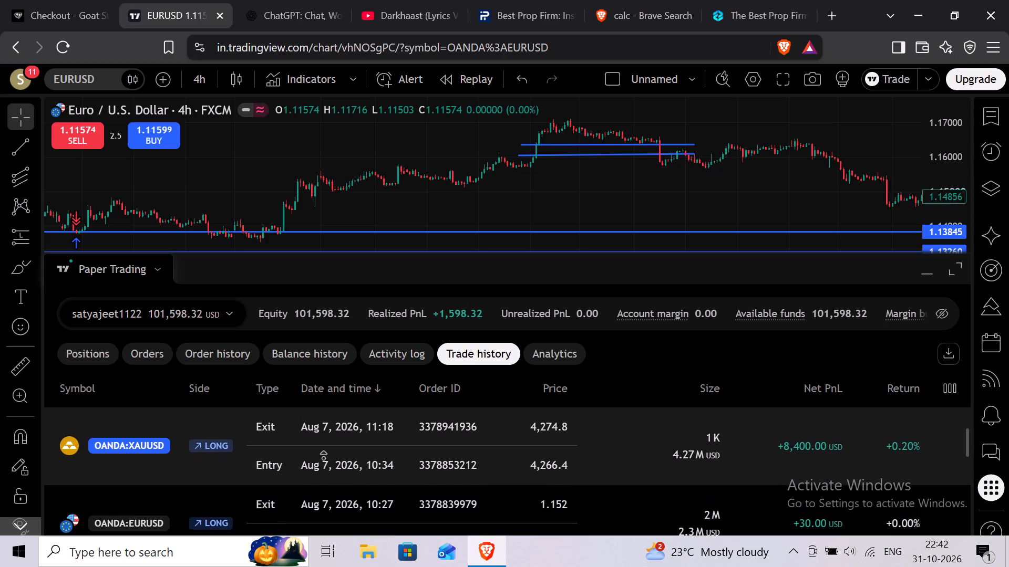
middle_click(324, 458)
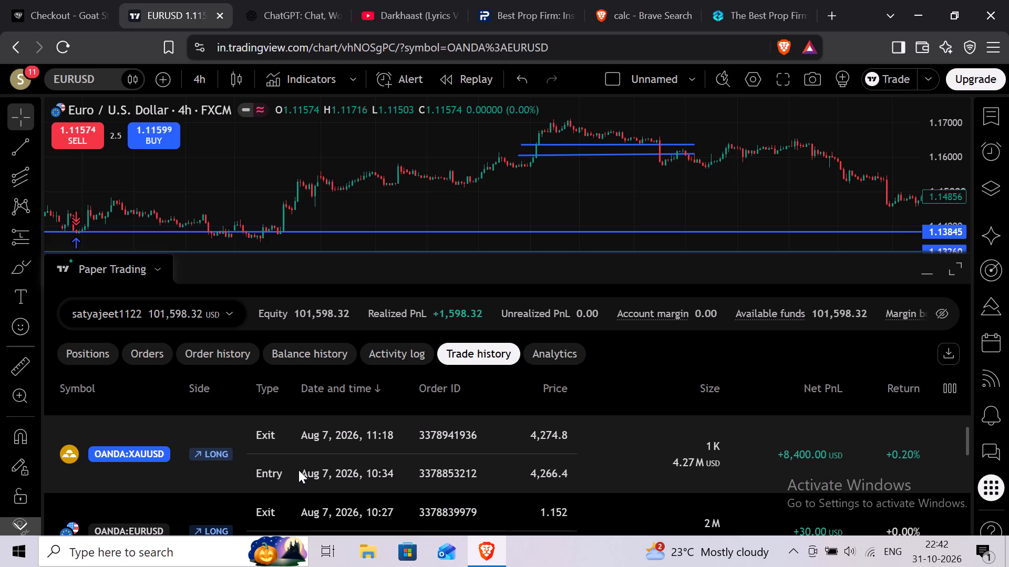
scroll(441, 520, "up", 2)
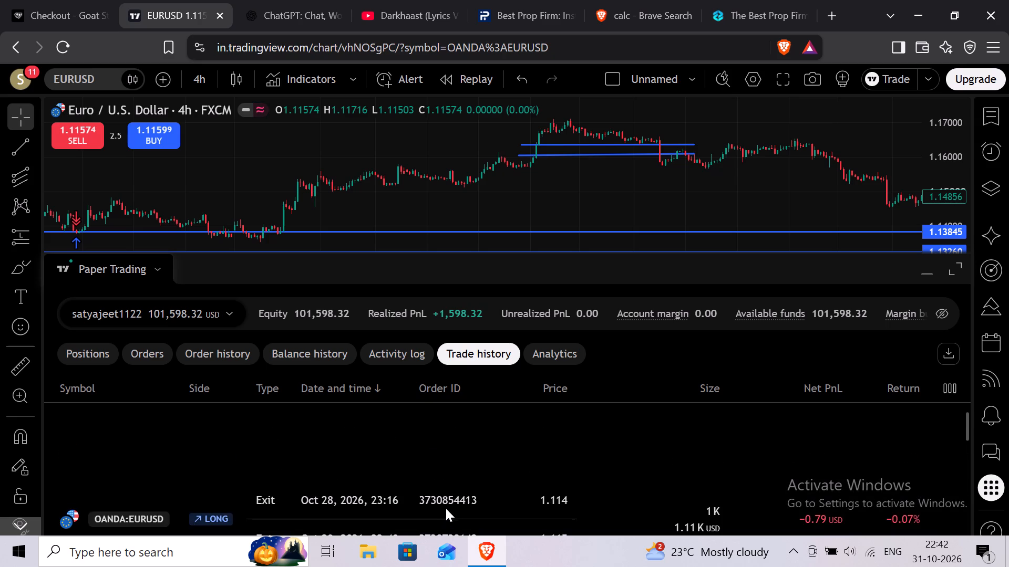
scroll(458, 478, "up", 1)
middle_click(526, 447)
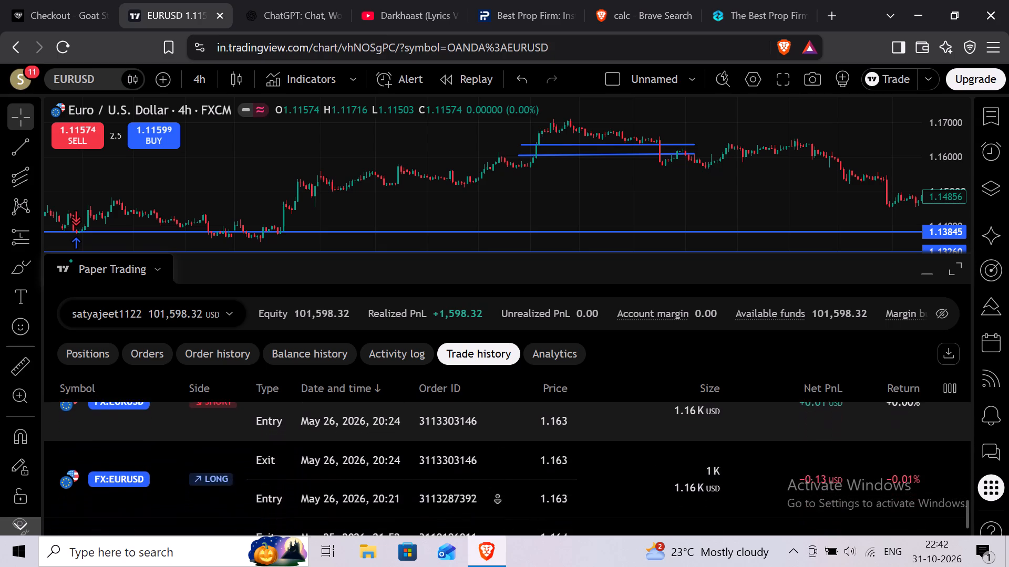
scroll(498, 496, "down", 2)
middle_click(497, 497)
scroll(496, 497, "up", 8)
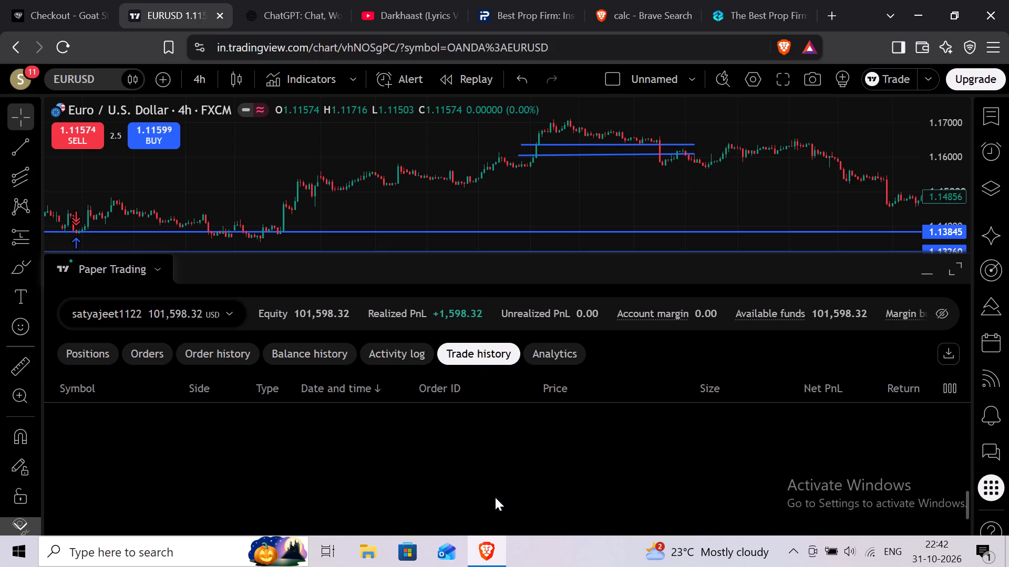
scroll(495, 497, "up", 2)
Collapse the paper trading account view so the EURUSD chart takes the full height.
left_click(146, 274)
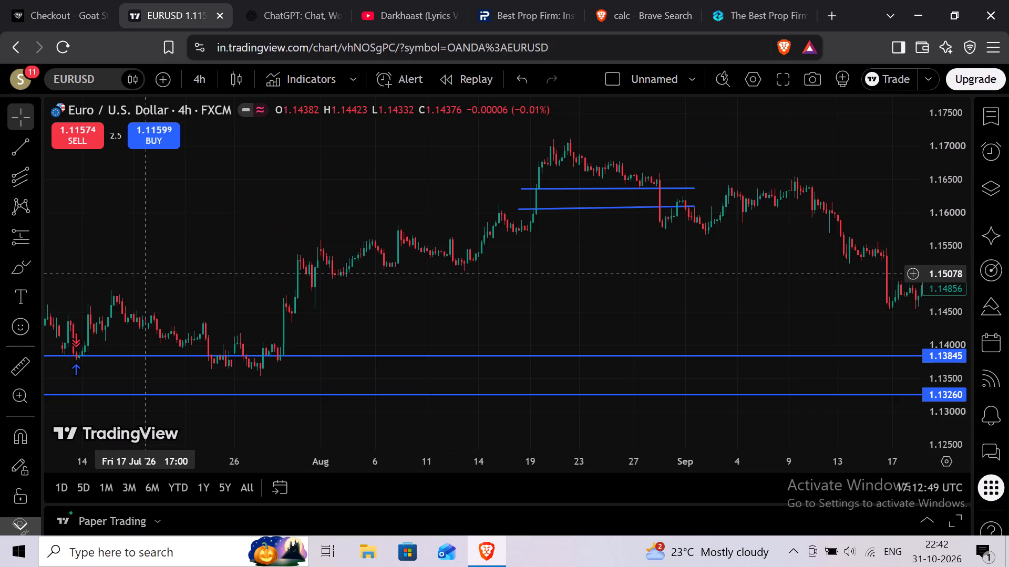
scroll(263, 412, "down", 3)
scroll(371, 331, "down", 2)
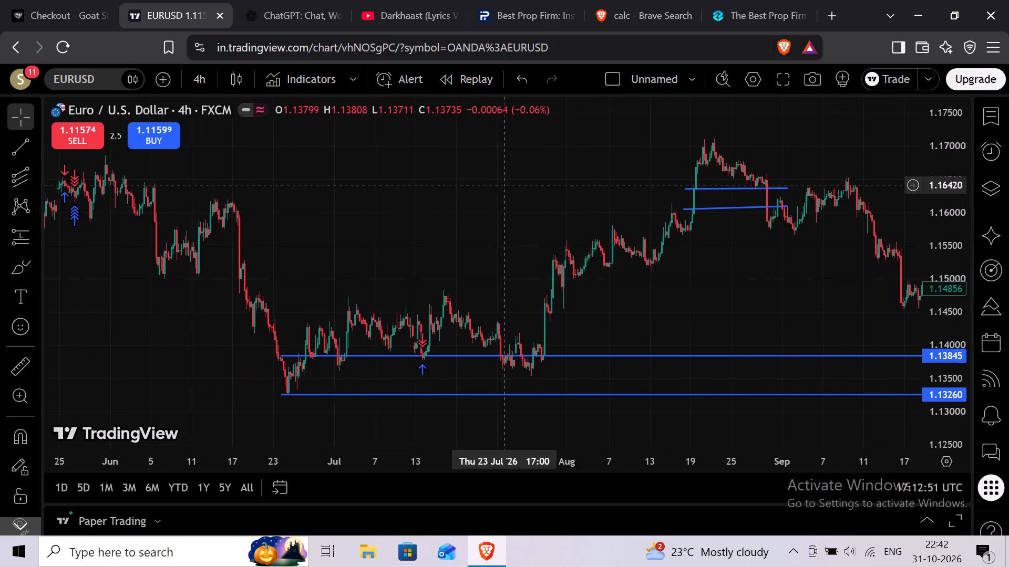
Search for "monkey type" in a new browser tab and open the Monkeytype typing test site.
left_click(838, 4)
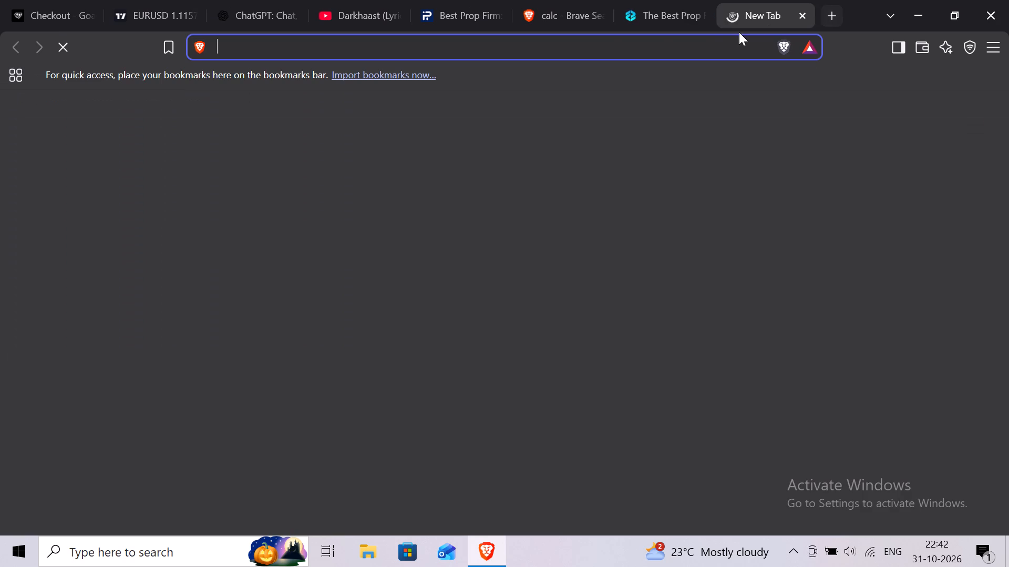
left_click(509, 55)
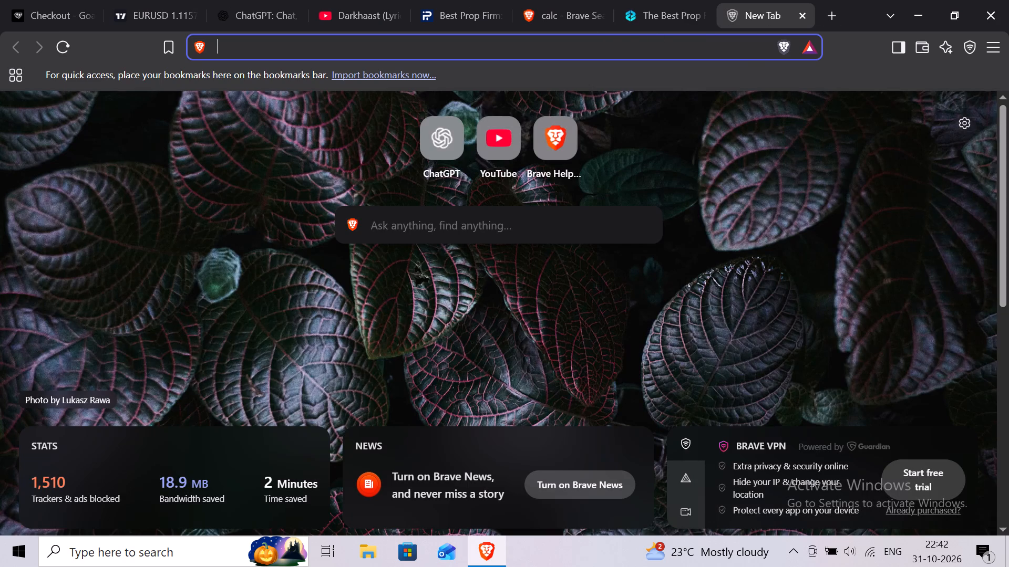
type("mon")
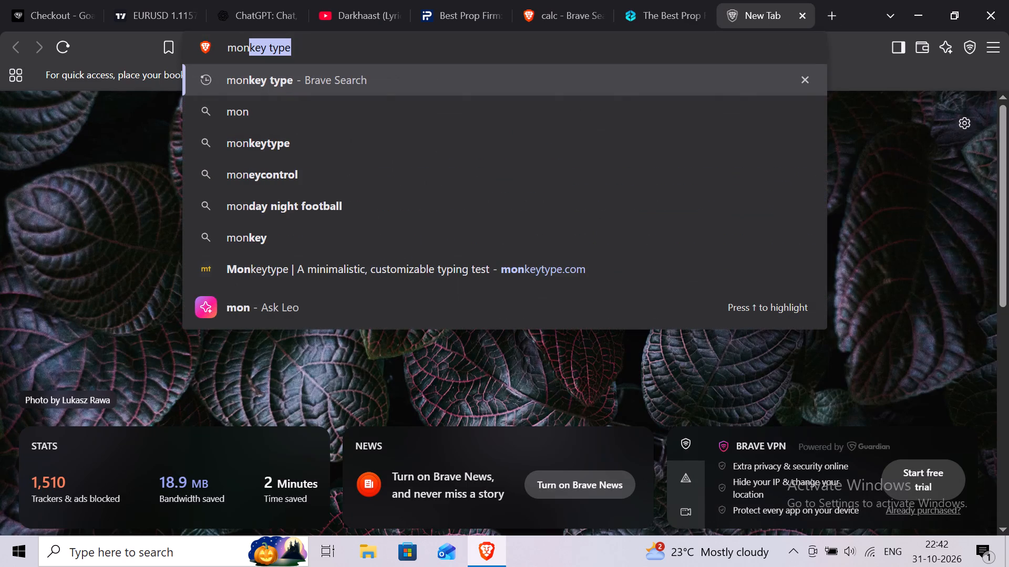
key("Return")
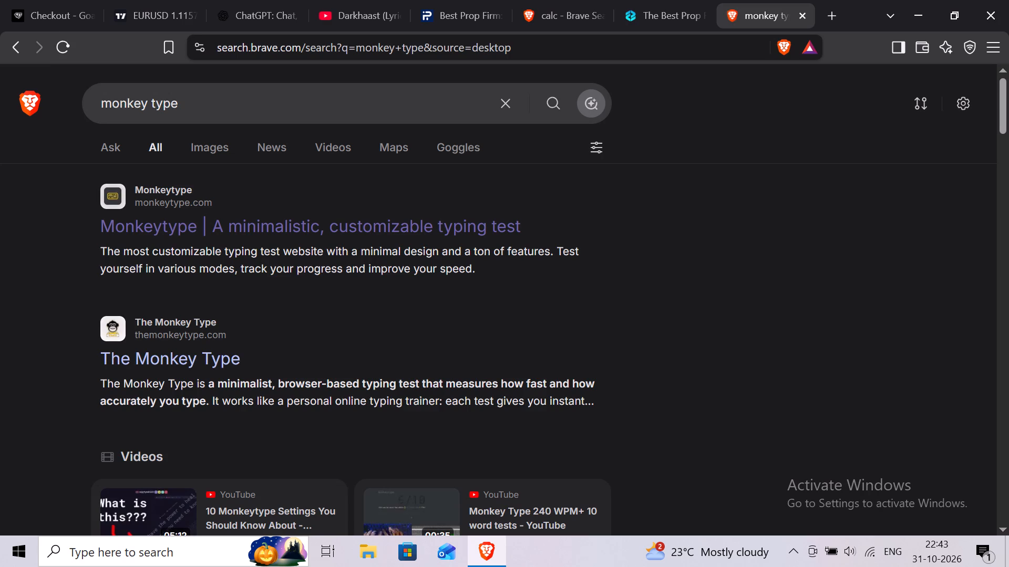
left_click(469, 208)
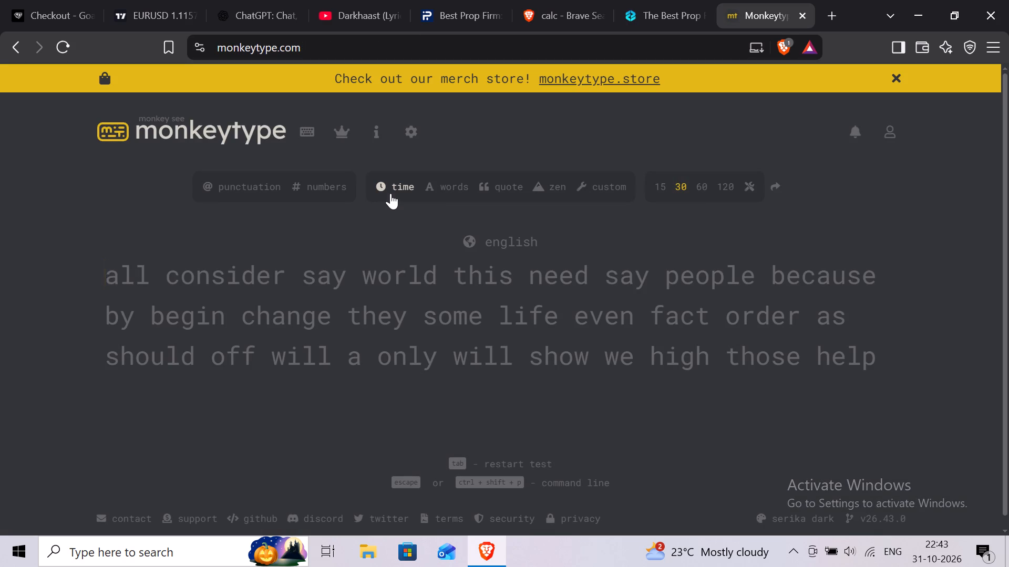
Complete the 30-second English typing test, entering the words from "all consider say world" through "those help" and correcting mistakes.
type("all consider say world this need say p")
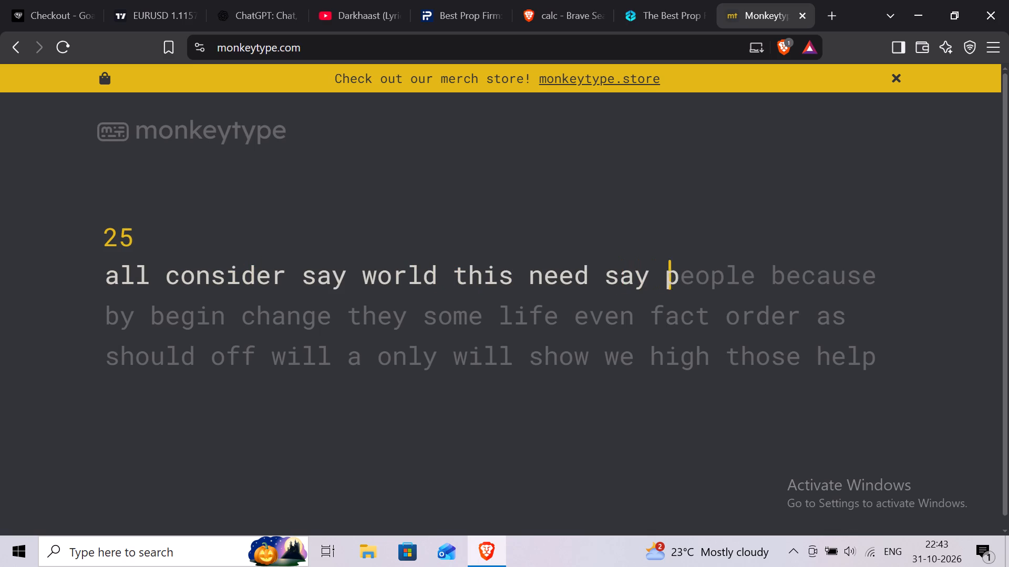
type("eople berac")
key("BackSpace")
key("BackSpace")
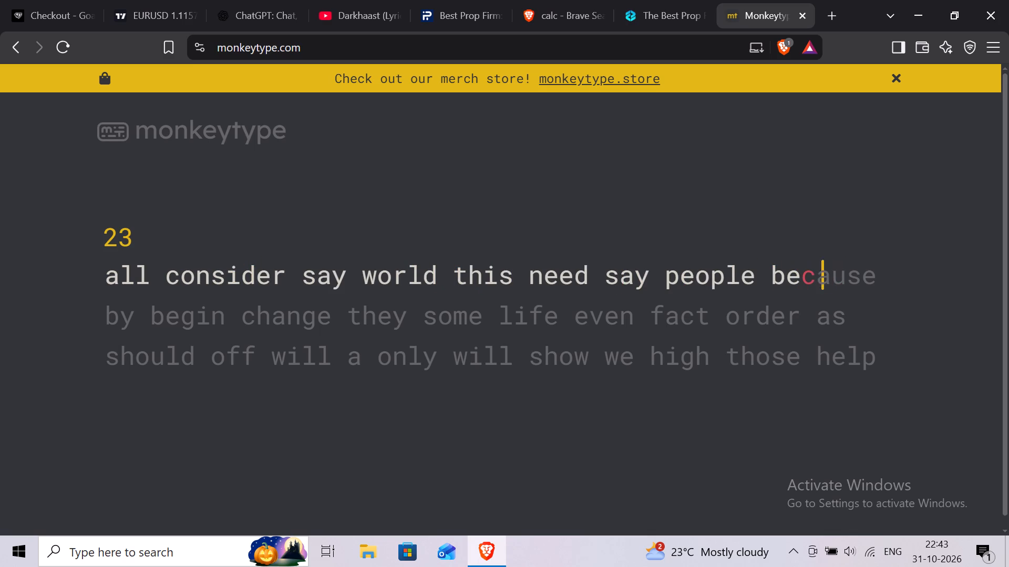
key("BackSpace")
type("cause by beign")
key("BackSpace")
key("BackSpace")
key("BackSpace")
type("gin chag")
key("BackSpace")
type("nge they some life even fact order se a")
key("BackSpace")
key("BackSpace")
key("BackSpace")
key("a")
key("BackSpace")
key("BackSpace")
type("as should off will o")
key("space")
key("BackSpace")
key("BackSpace")
key("space")
type("aonl")
key("BackSpace")
key("BackSpace")
key("BackSpace")
key("space")
type("only will show we high those o")
key("BackSpace")
type("hoe")
key("BackSpace")
key("BackSpace")
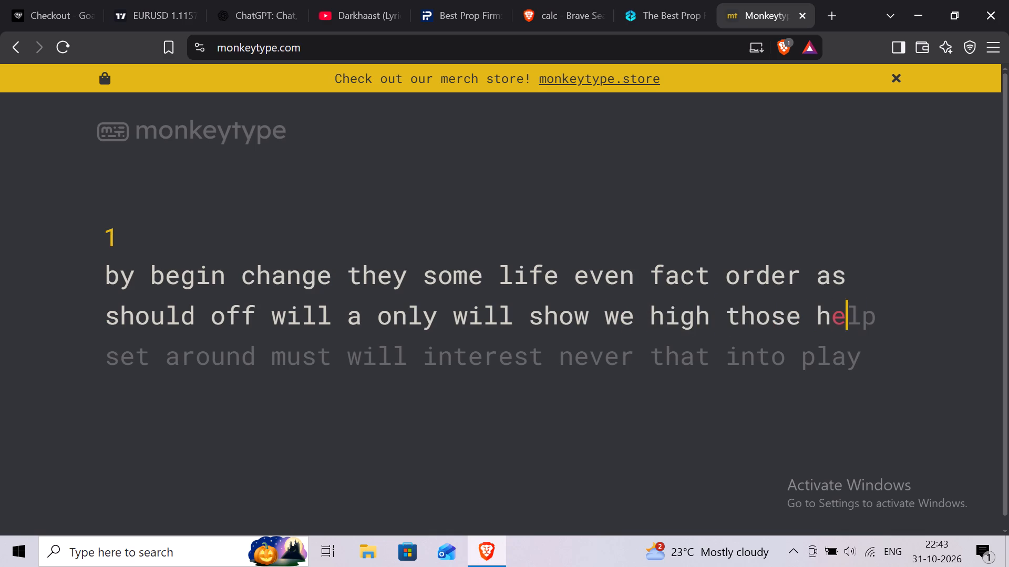
type("elp")
key("space")
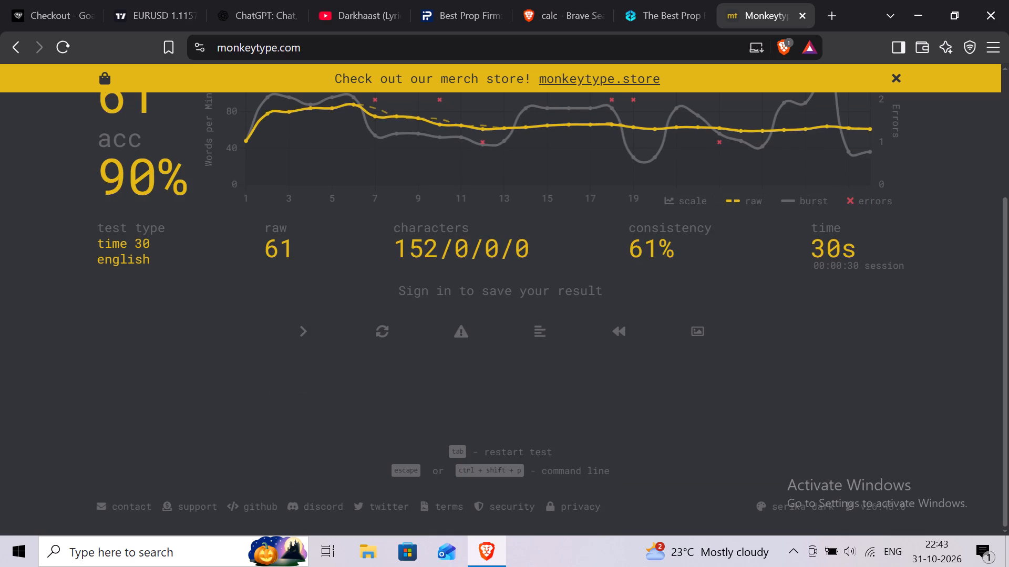
scroll(390, 193, "up", 4)
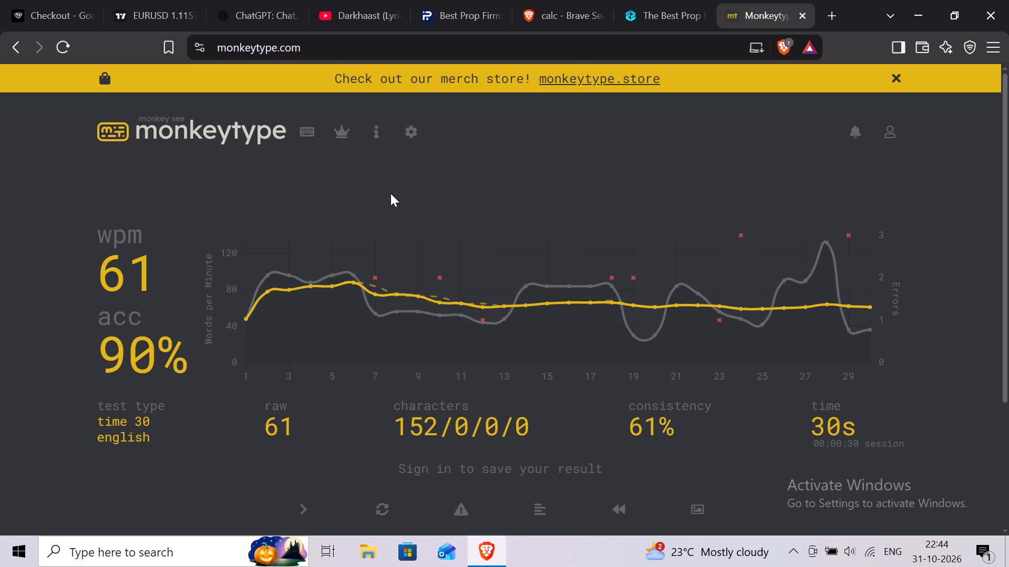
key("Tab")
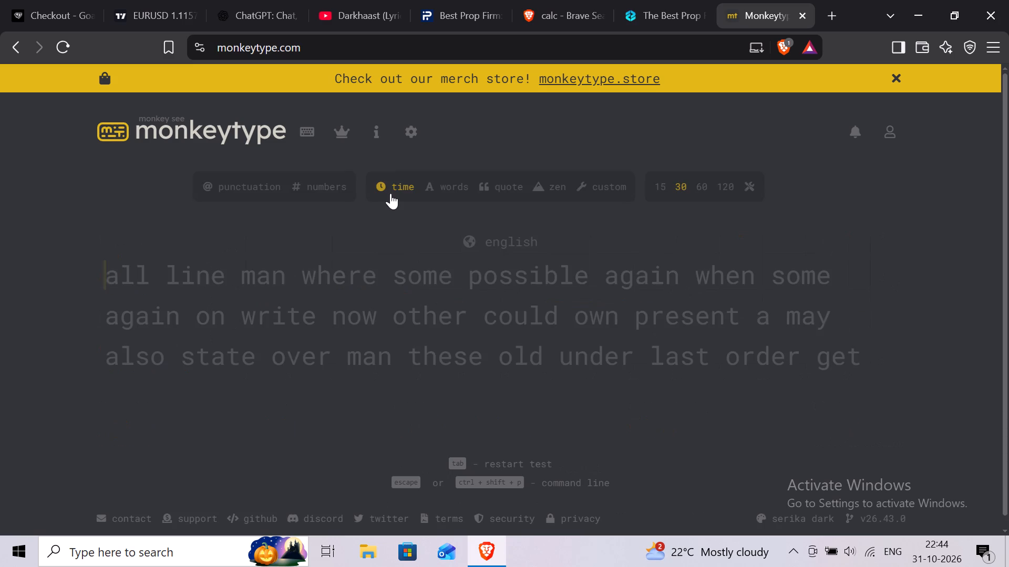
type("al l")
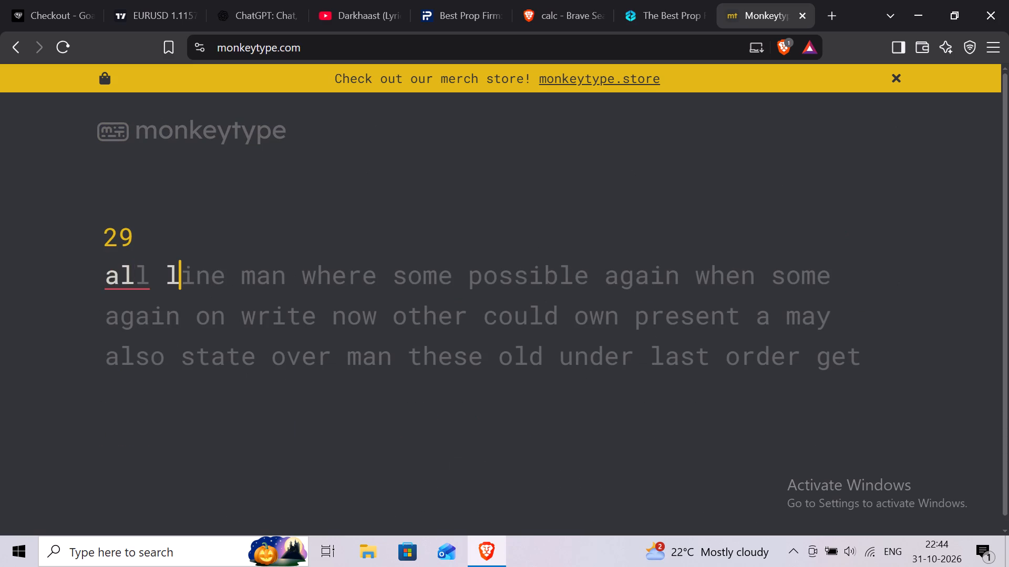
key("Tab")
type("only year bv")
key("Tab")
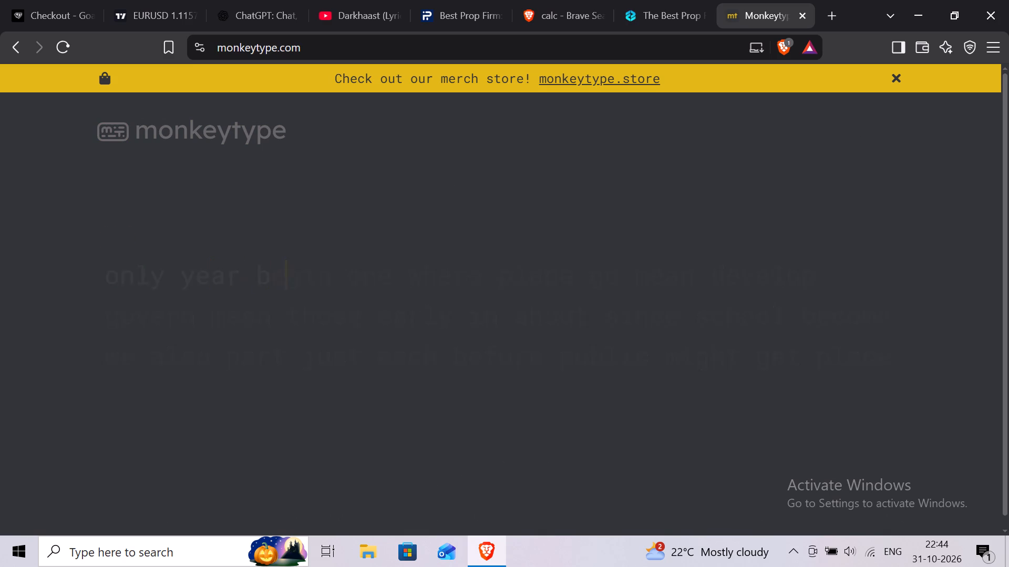
Restart the 30-second English typing test and enter the words from "plan at home" through "feel help only", correcting "run".
type("turn par t")
key("Tab")
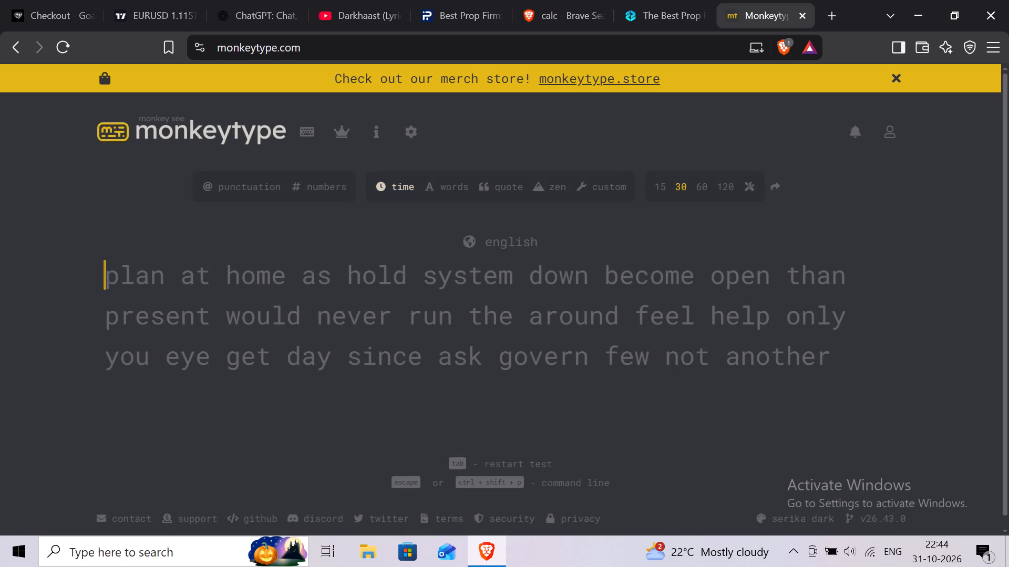
type("plan at home as hold system do")
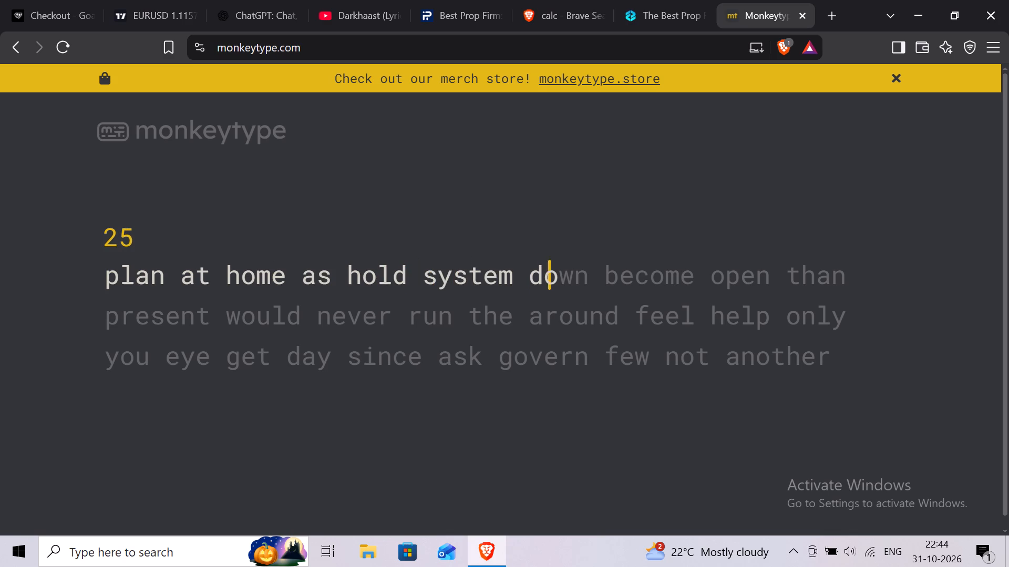
type("wn become open than present would never urn")
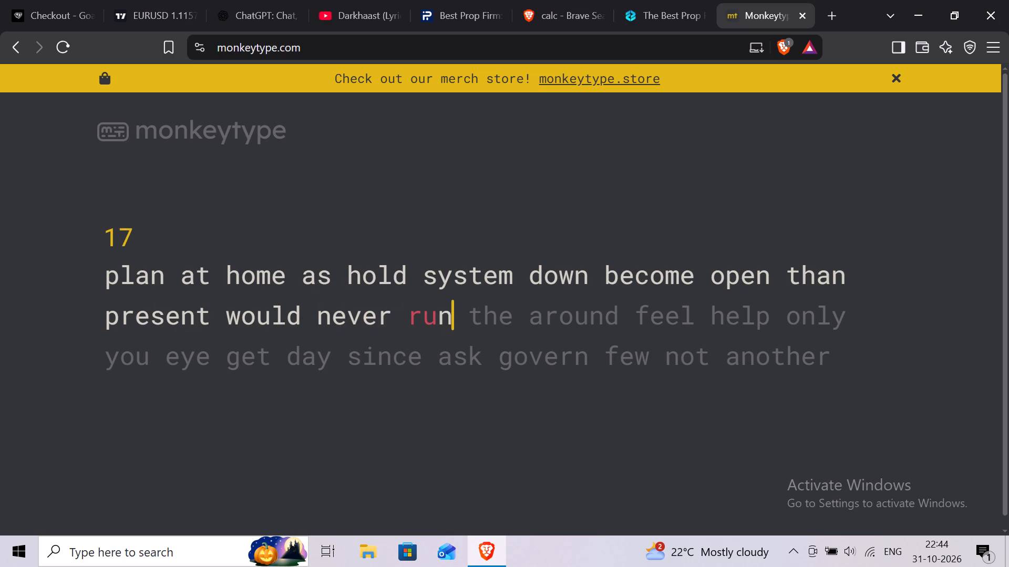
key("BackSpace")
key("BackSpace")
key("BackSpace")
type("run the around feel help only")
key("space")
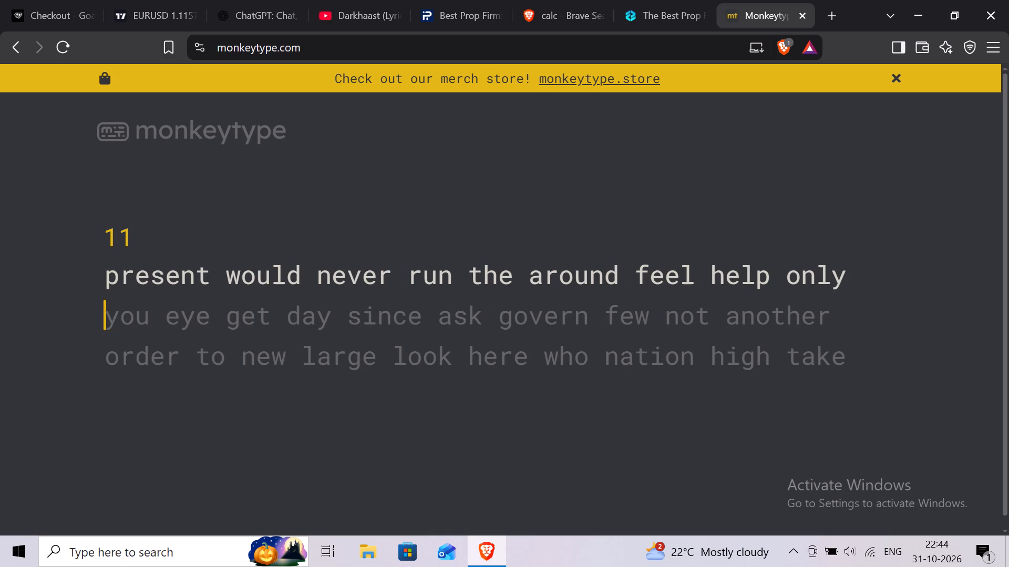
Finish the typing test by entering the words from "you eye get day" through "few not" until time runs out, correcting mistakes.
type("you ye")
key("BackSpace")
key("BackSpace")
type("eye get day i")
key("BackSpace")
type("sinvce")
key("space")
key("BackSpace")
key("BackSpace")
key("BackSpace")
key("BackSpace")
type("ce ask gover few")
key("BackSpace")
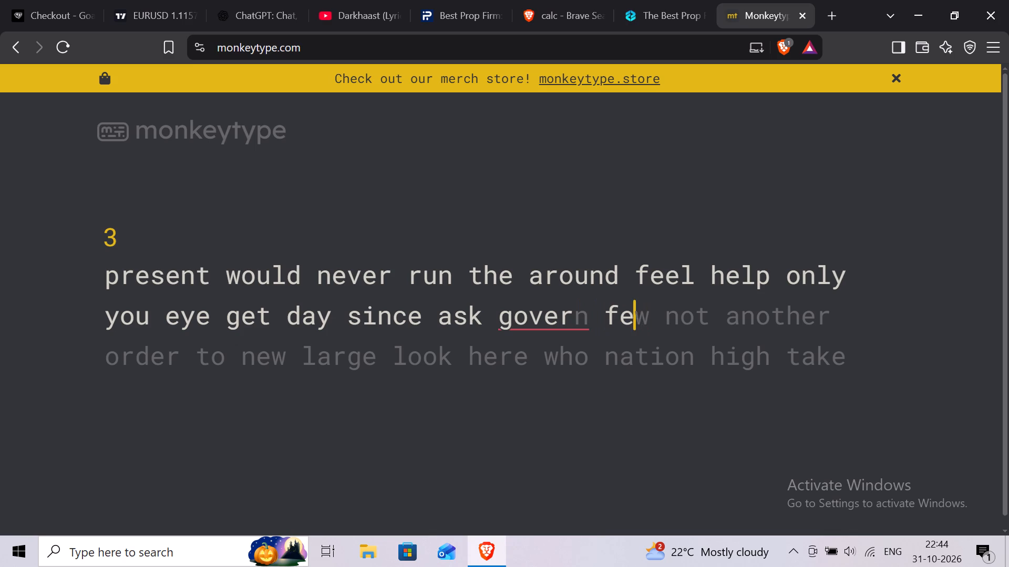
key("space")
key("BackSpace")
type("w not anot")
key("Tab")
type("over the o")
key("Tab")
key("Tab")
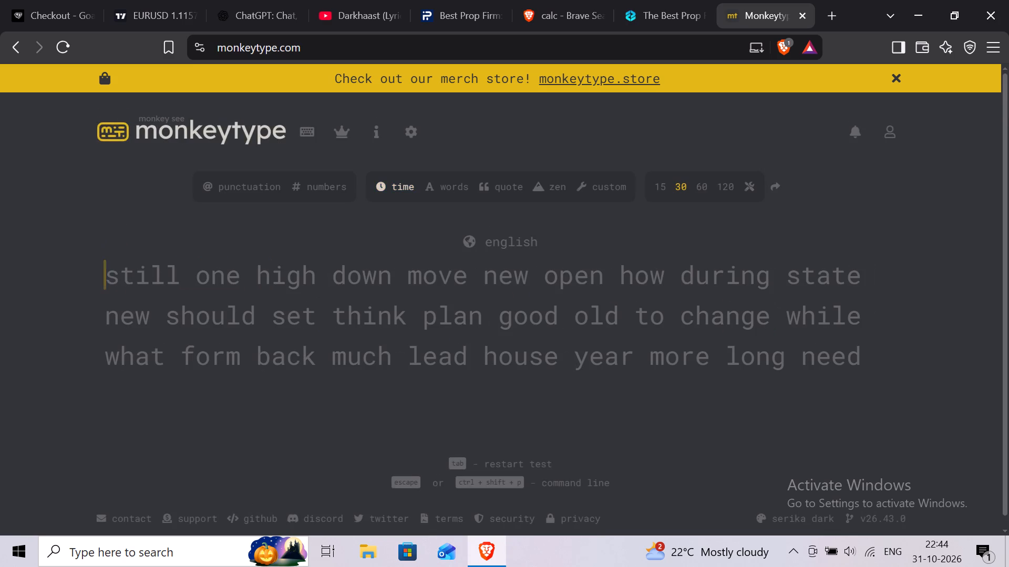
Start the new 30-second typing test, entering the words from "still one high down" through "during state" and correcting mistakes.
type("st")
type("ill one high s")
key("BackSpace")
type("down n")
key("BackSpace")
type("move new open how during stae")
key("BackSpace")
type("te")
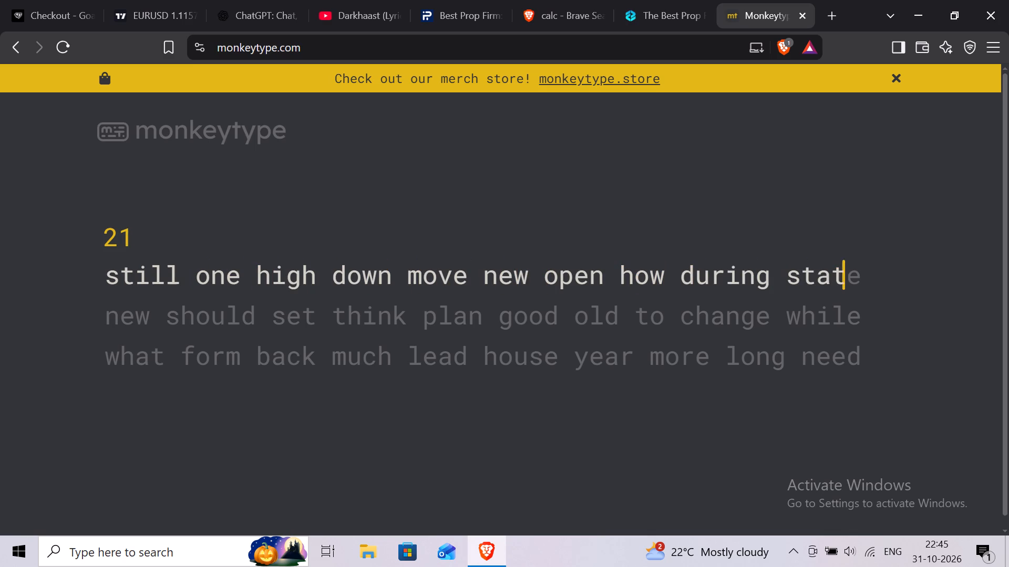
key("space")
Finish the typing test by entering the words from "new should set think" through "long need right", correcting "while".
type("new should set think plan good")
key("space")
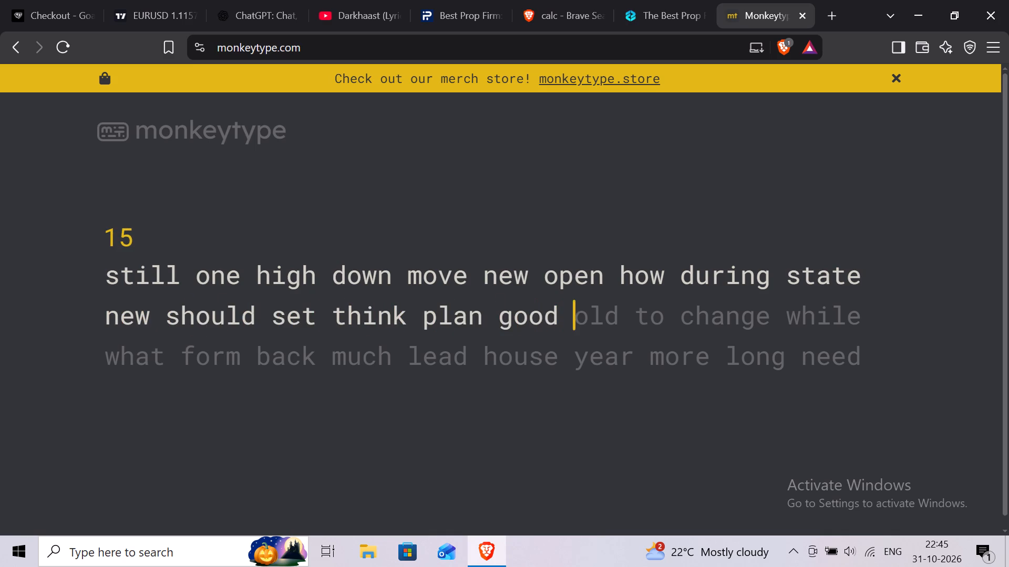
type("old to change whilc")
key("BackSpace")
type("e")
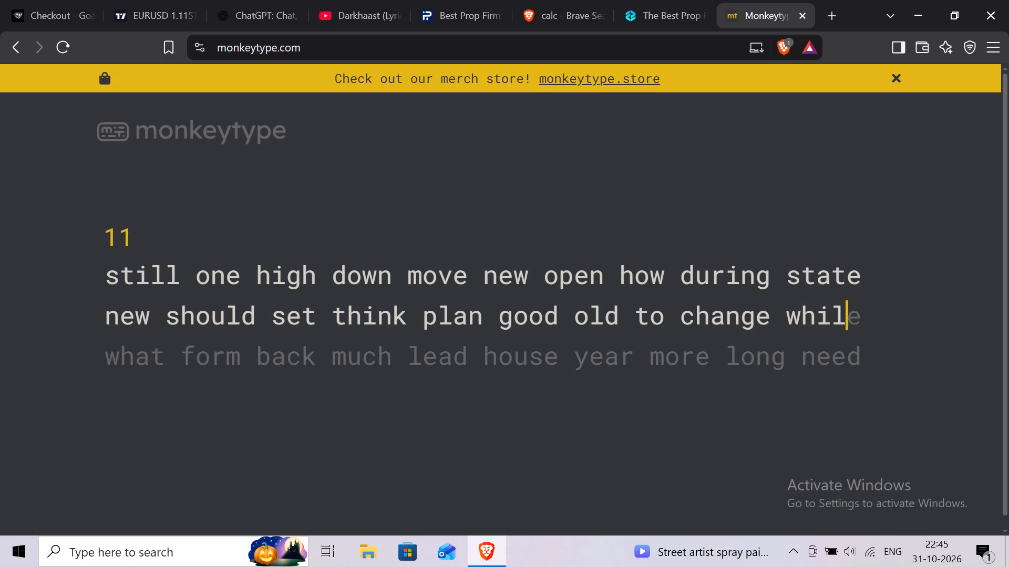
key("space")
type("what form back much lead house year more lon")
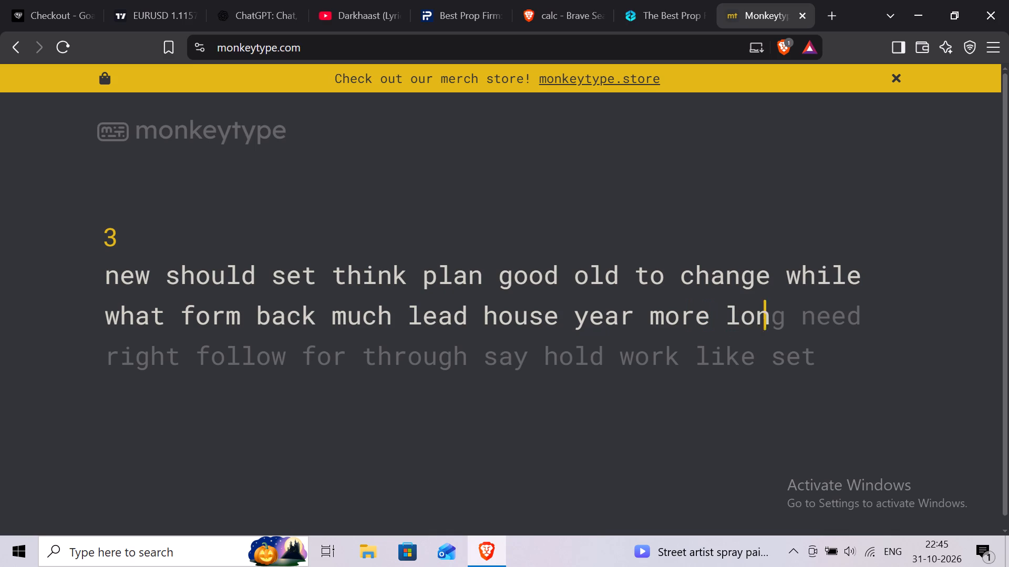
type("g need right")
key("space")
Start another 30-second typing test and enter the words from "lead off person each" through "which make day", correcting "have" and "move".
key("Tab")
type("lead off pr")
key("BackSpace")
type("erson each h9o")
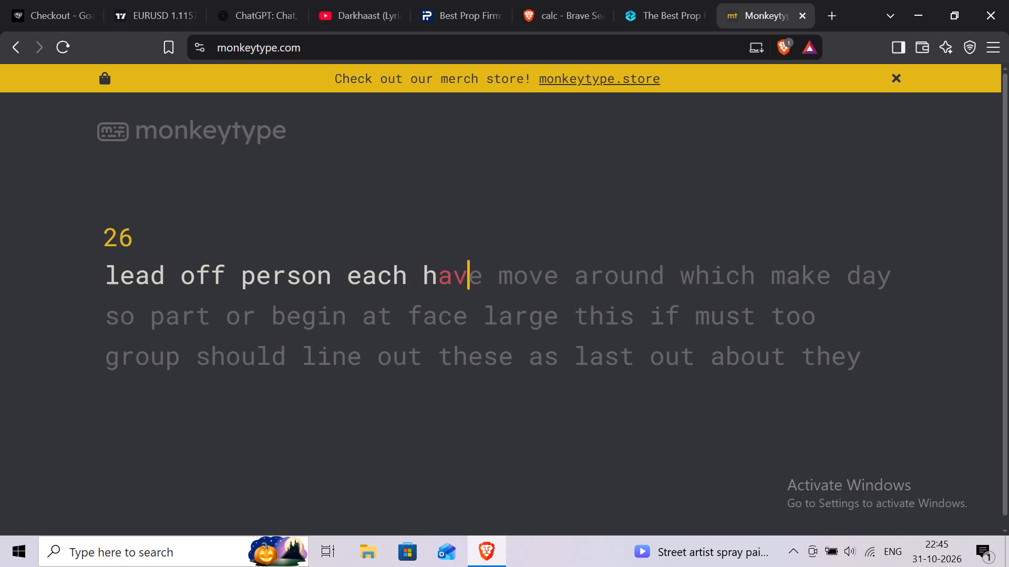
key("BackSpace")
key("a")
key("BackSpace")
key("BackSpace")
type("ace")
key("space")
key("BackSpace")
key("BackSpace")
key("BackSpace")
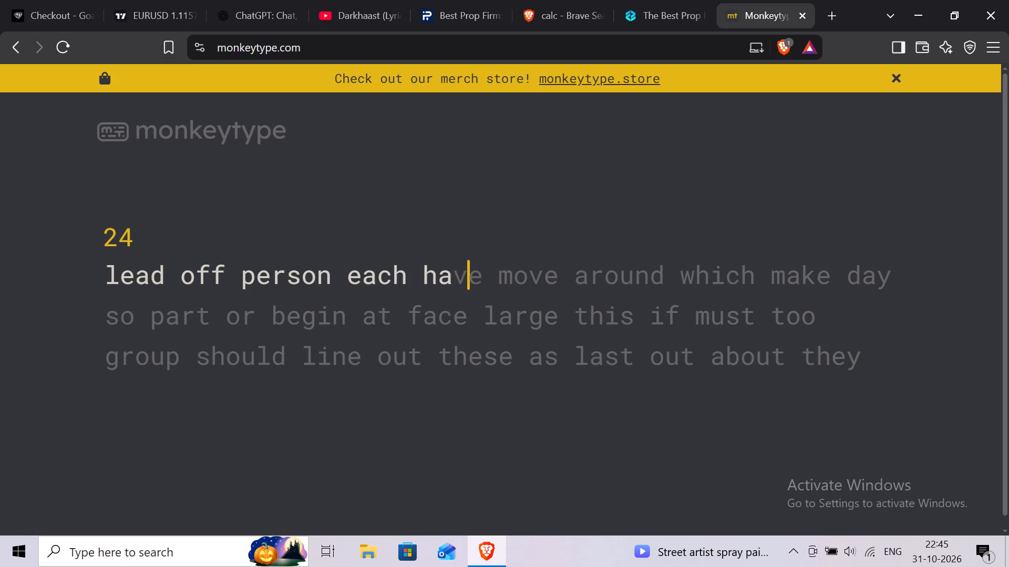
type("ve moce")
key("space")
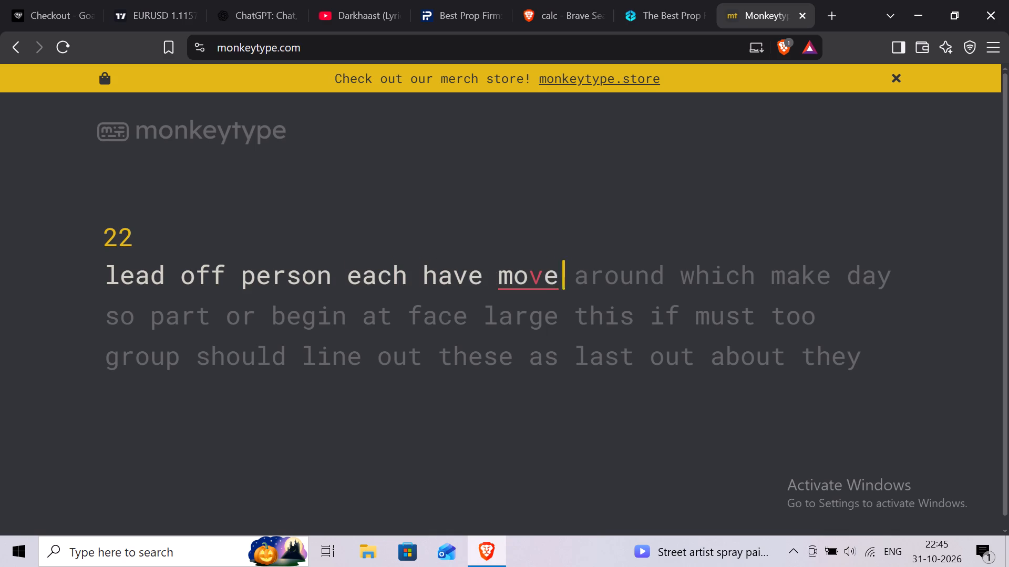
key("BackSpace")
key("BackSpace")
key("BackSpace")
type("ve around")
key("space")
type("which make day")
key("space")
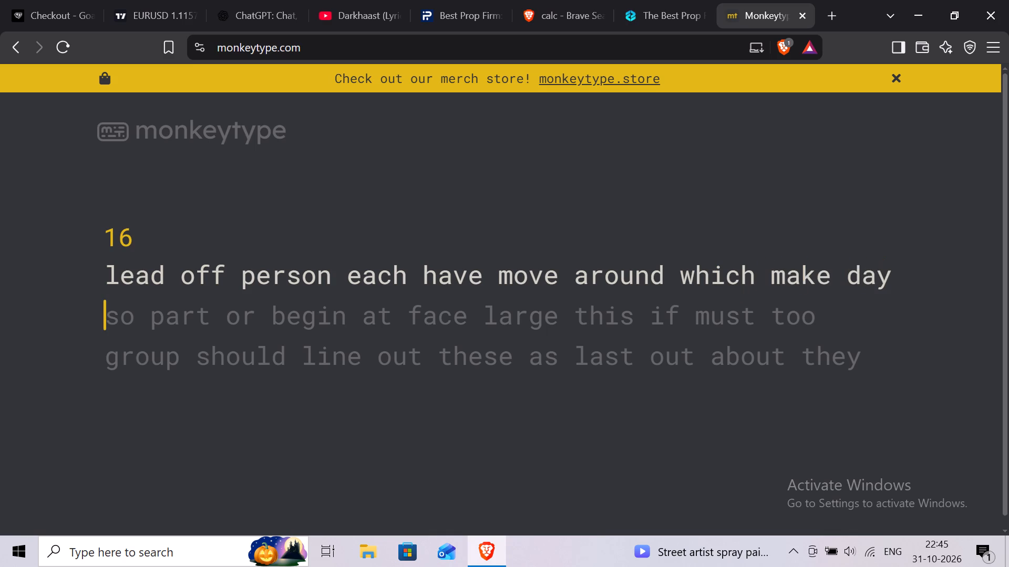
Continue the typing test with the words from "so part or begin" through "this if must too", correcting "face" and "large".
type("so part or begin at af")
key("BackSpace")
key("BackSpace")
type("face larvfge")
key("BackSpace")
key("BackSpace")
key("BackSpace")
key("BackSpace")
type("gfe")
key("space")
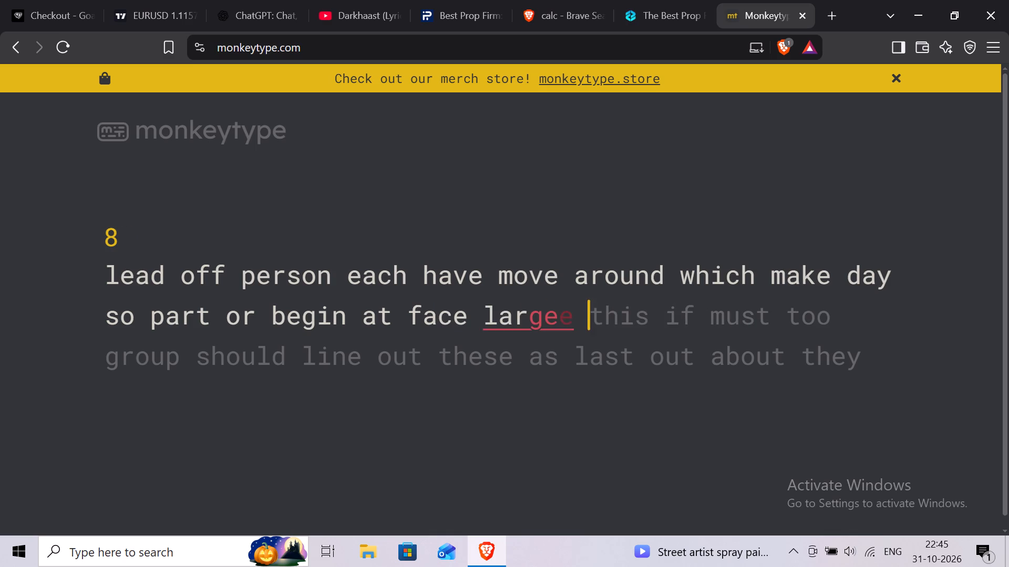
key("BackSpace")
key("BackSpace")
key("BackSpace")
key("BackSpace")
type("get")
key("space")
key("BackSpace")
key("BackSpace")
key("space")
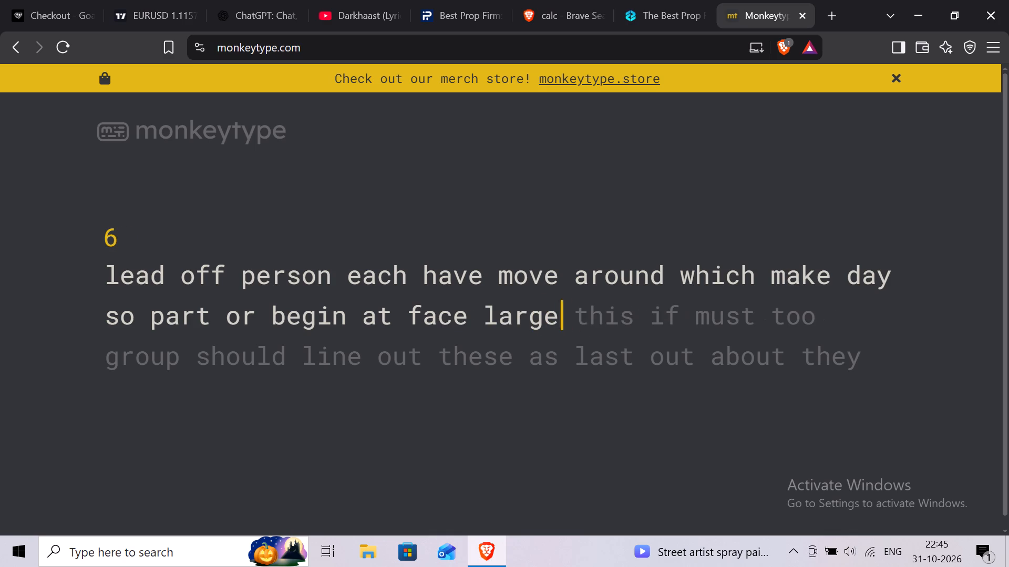
type("this if must too")
key("space")
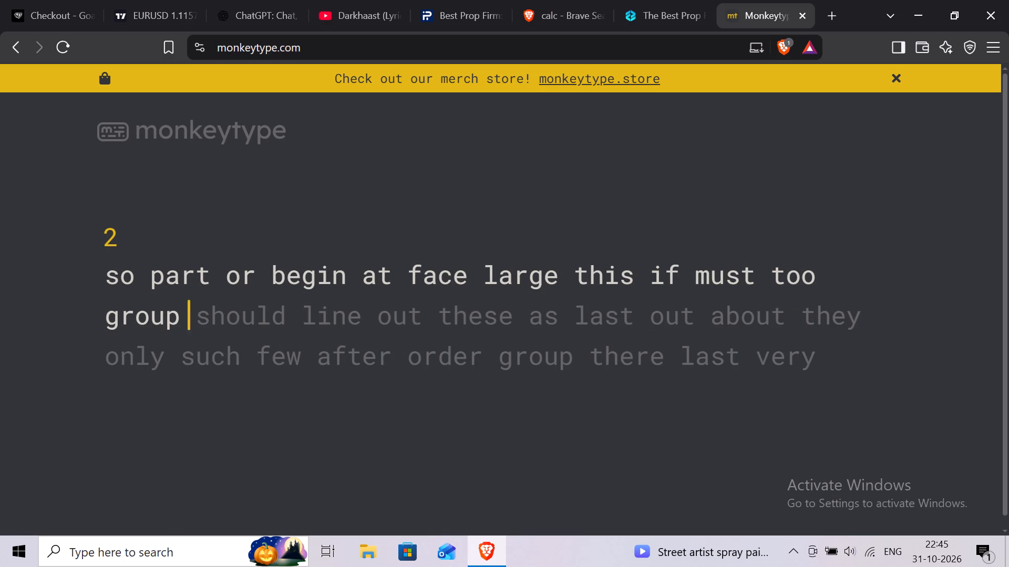